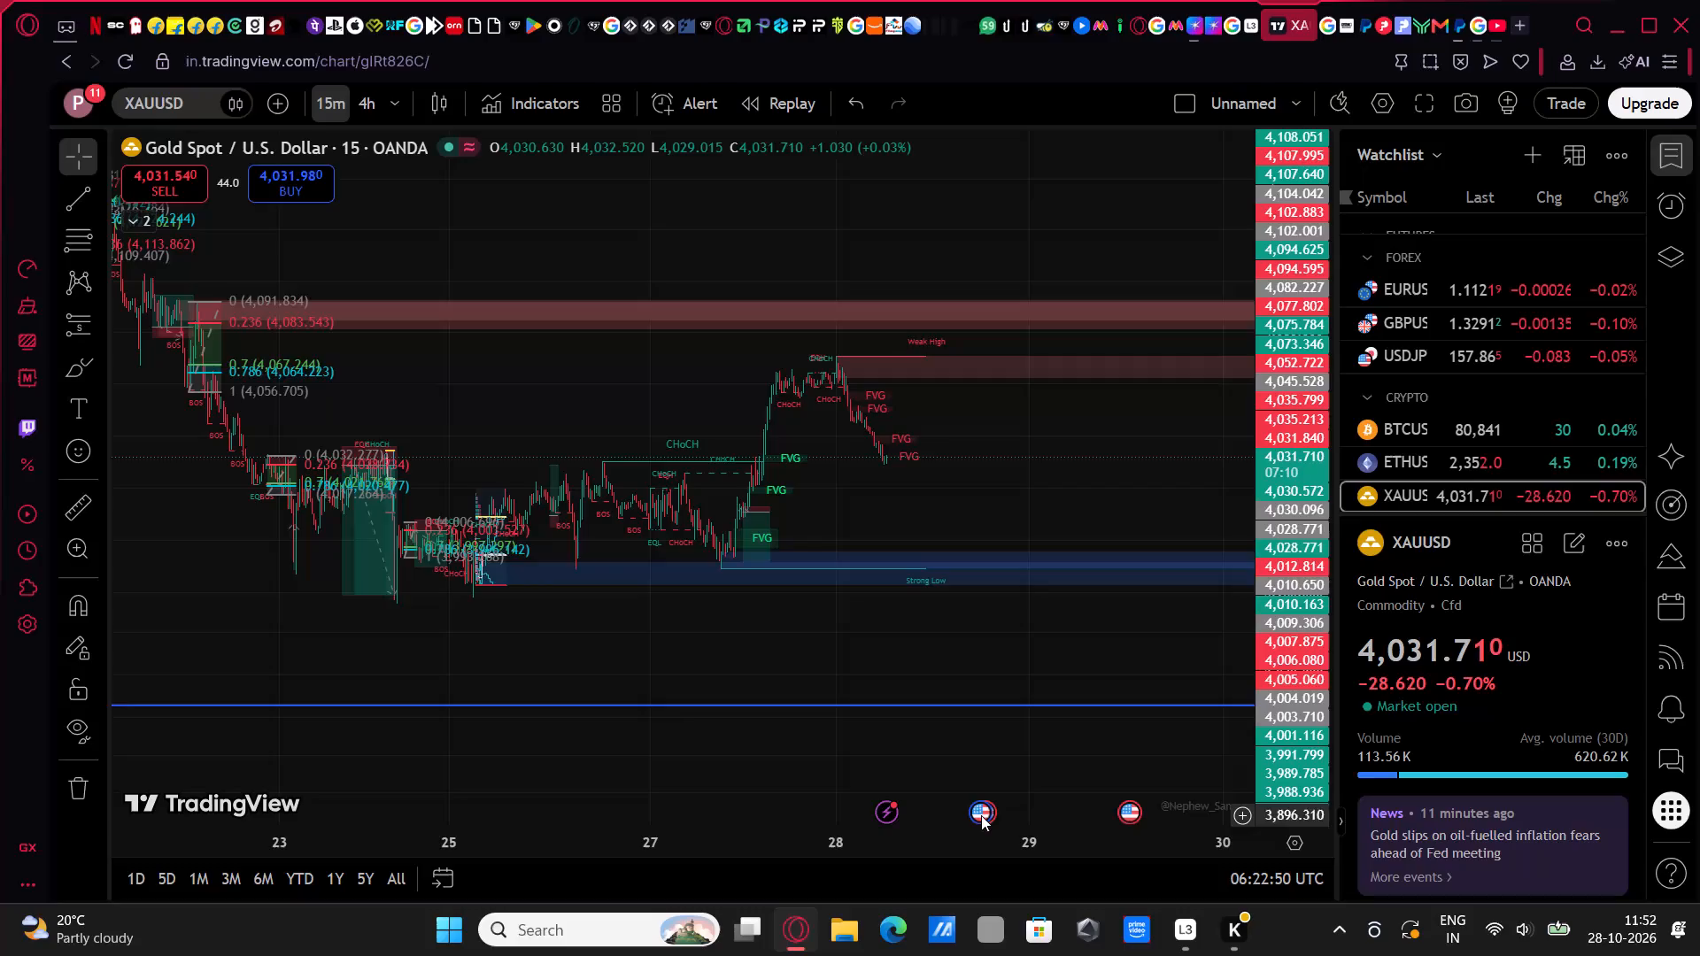
Draw a Fibonacci retracement on the 15-minute XAUUSD chart over the 27 October rally, from about 4,018.79 up to about 4,070.44.
left_click(997, 728)
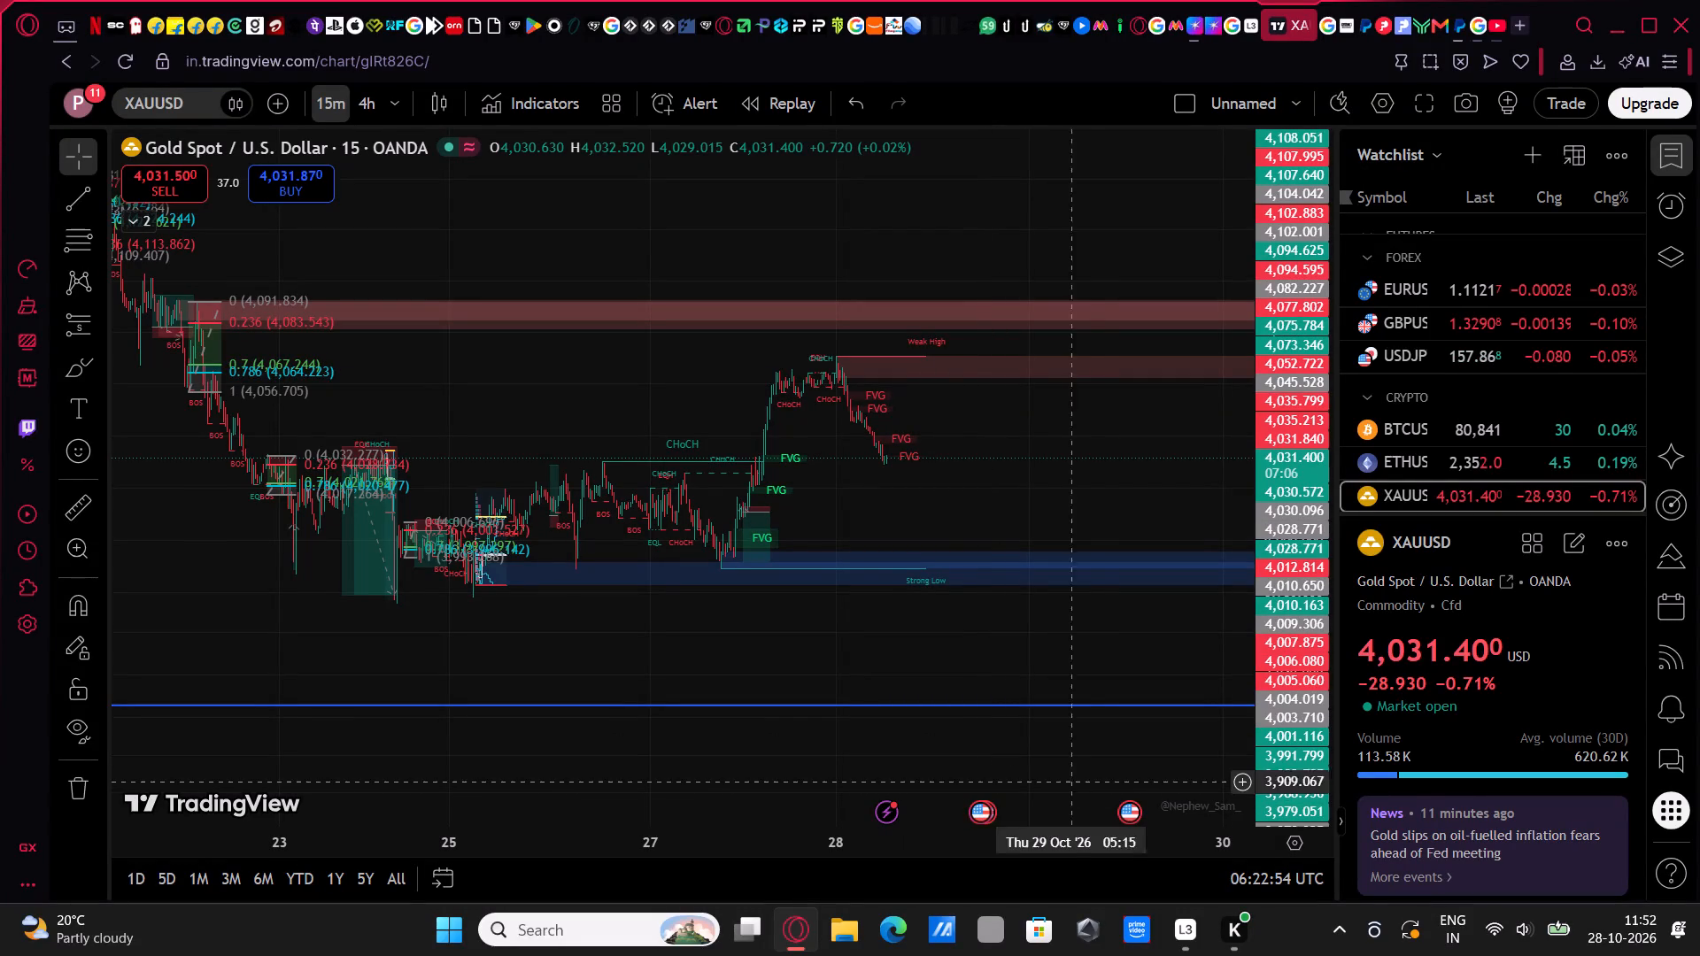
left_click_drag(1046, 753, 971, 728)
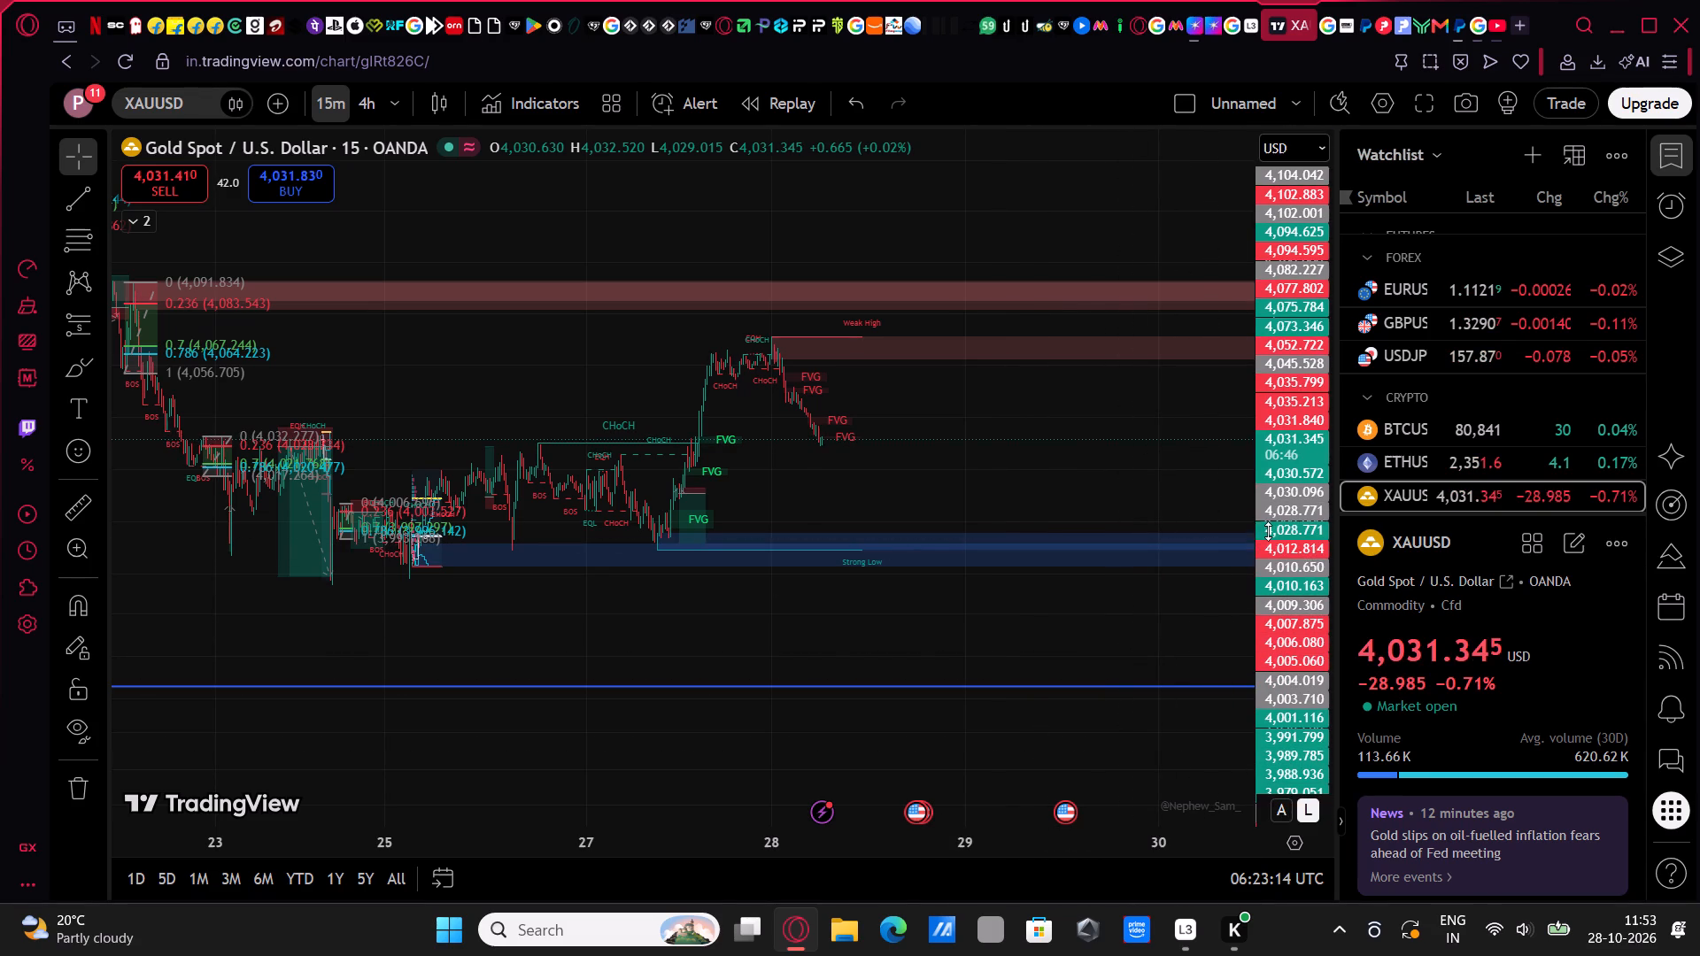
left_click_drag(1268, 531, 1268, 374)
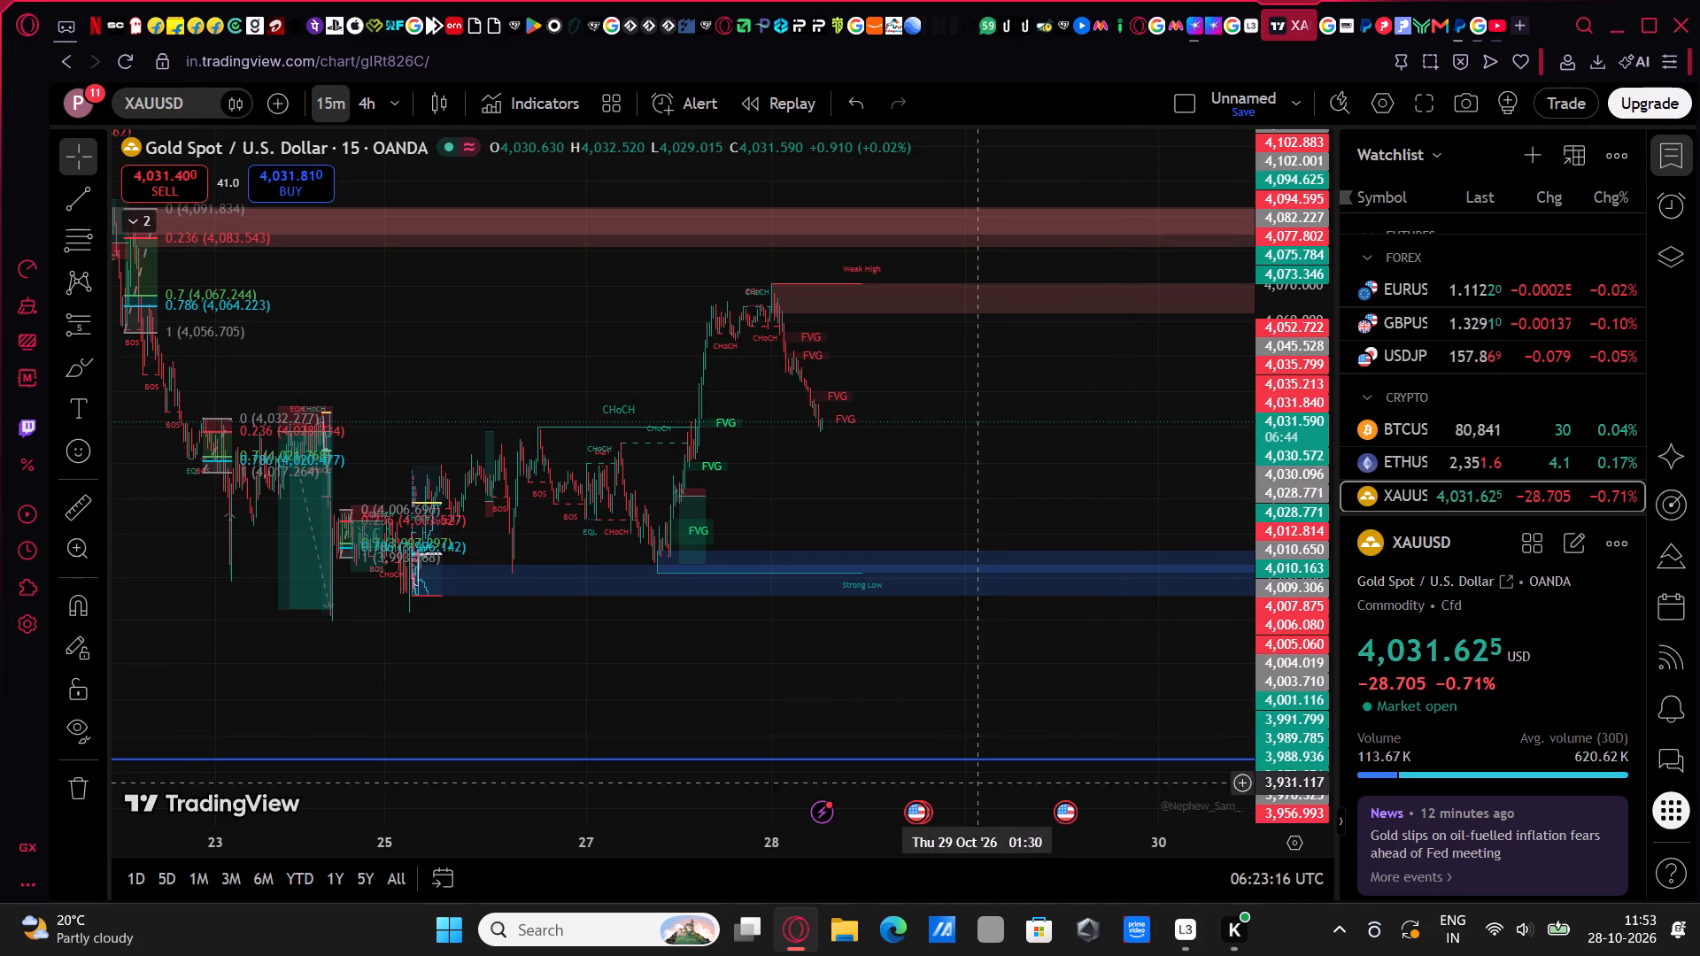
left_click_drag(958, 844, 712, 845)
left_click_drag(841, 716, 1144, 696)
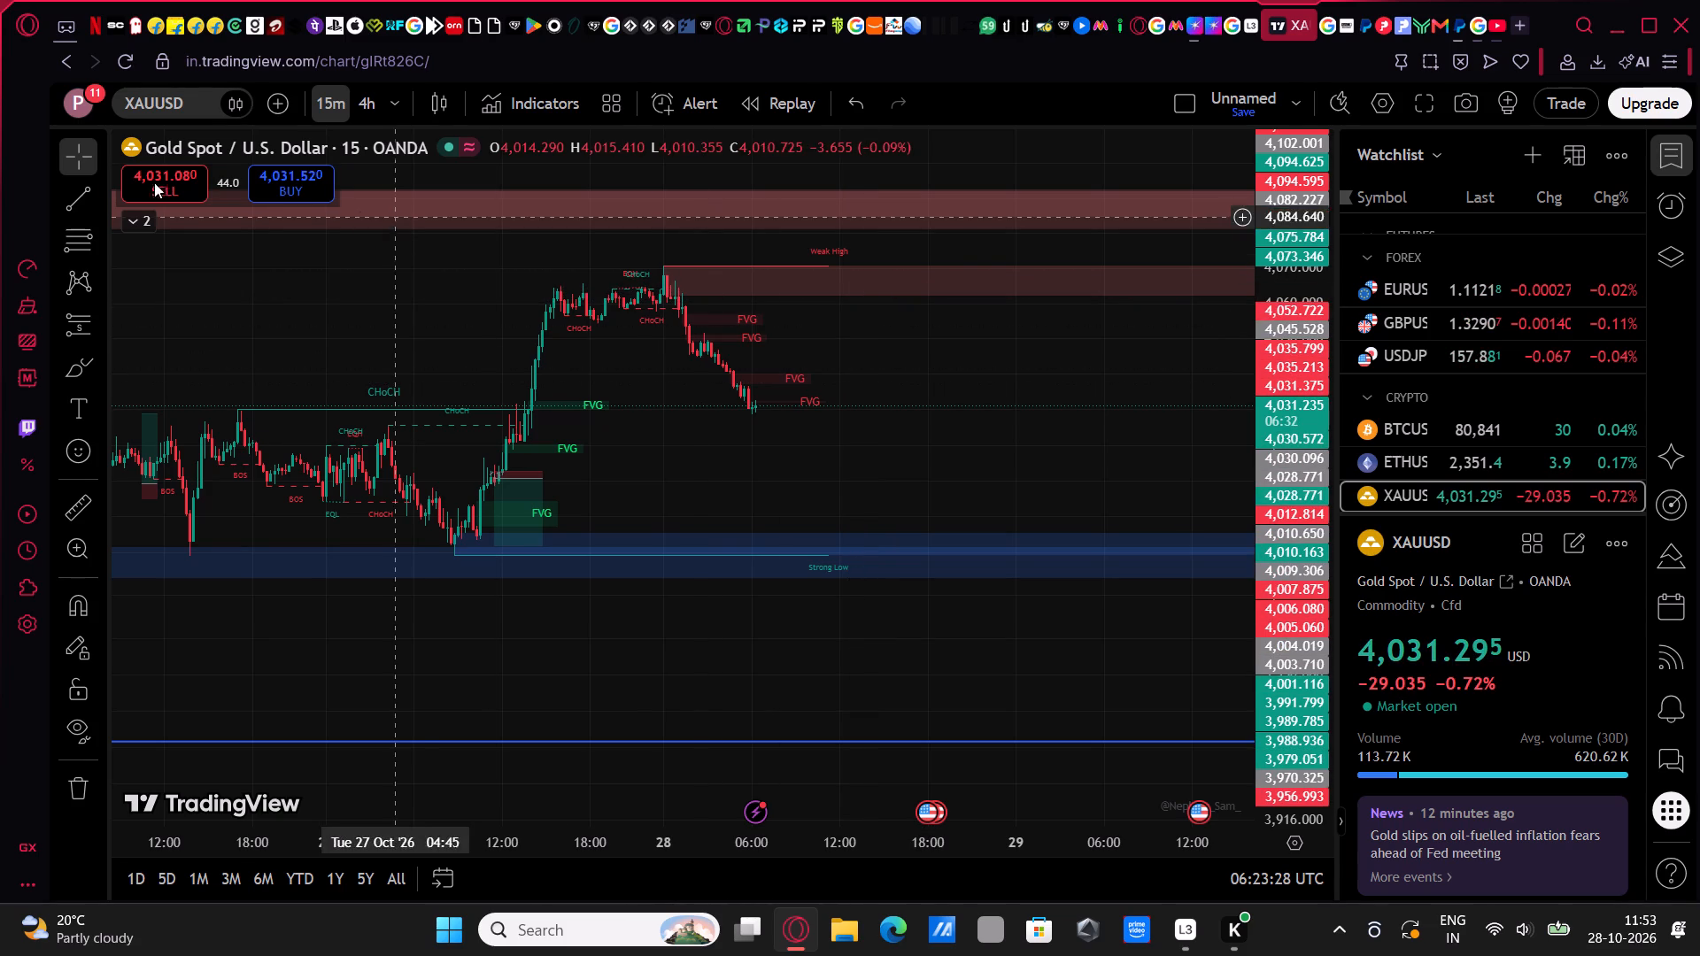
left_click(86, 224)
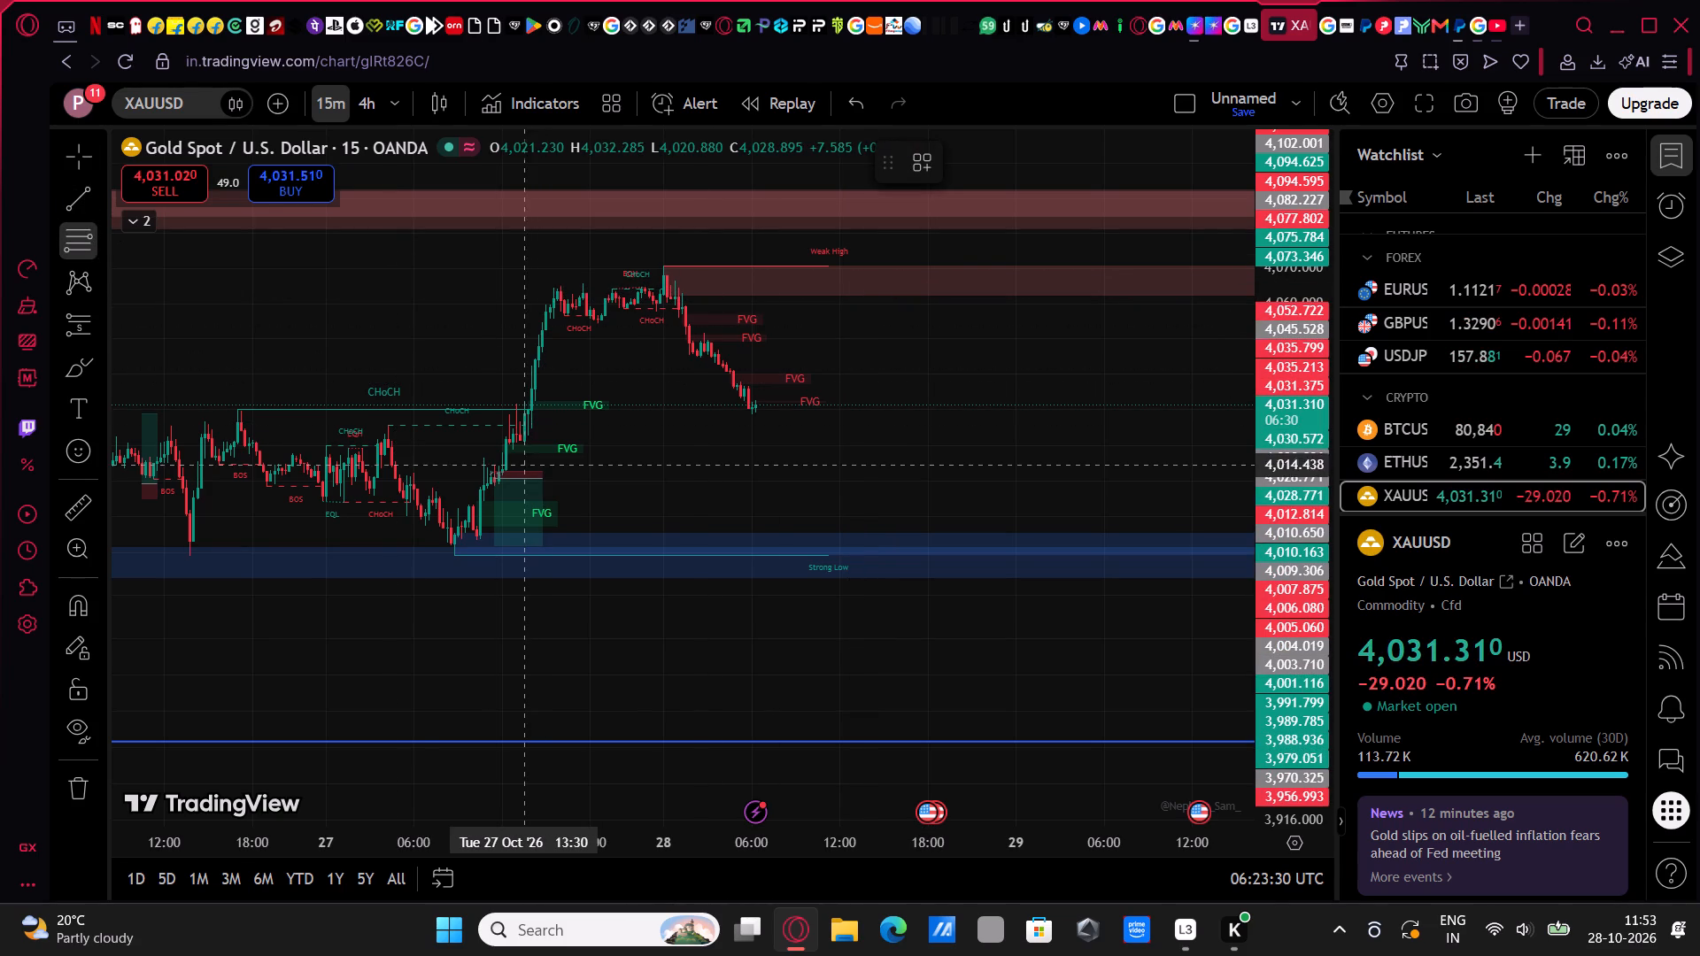
left_click_drag(522, 449, 787, 279)
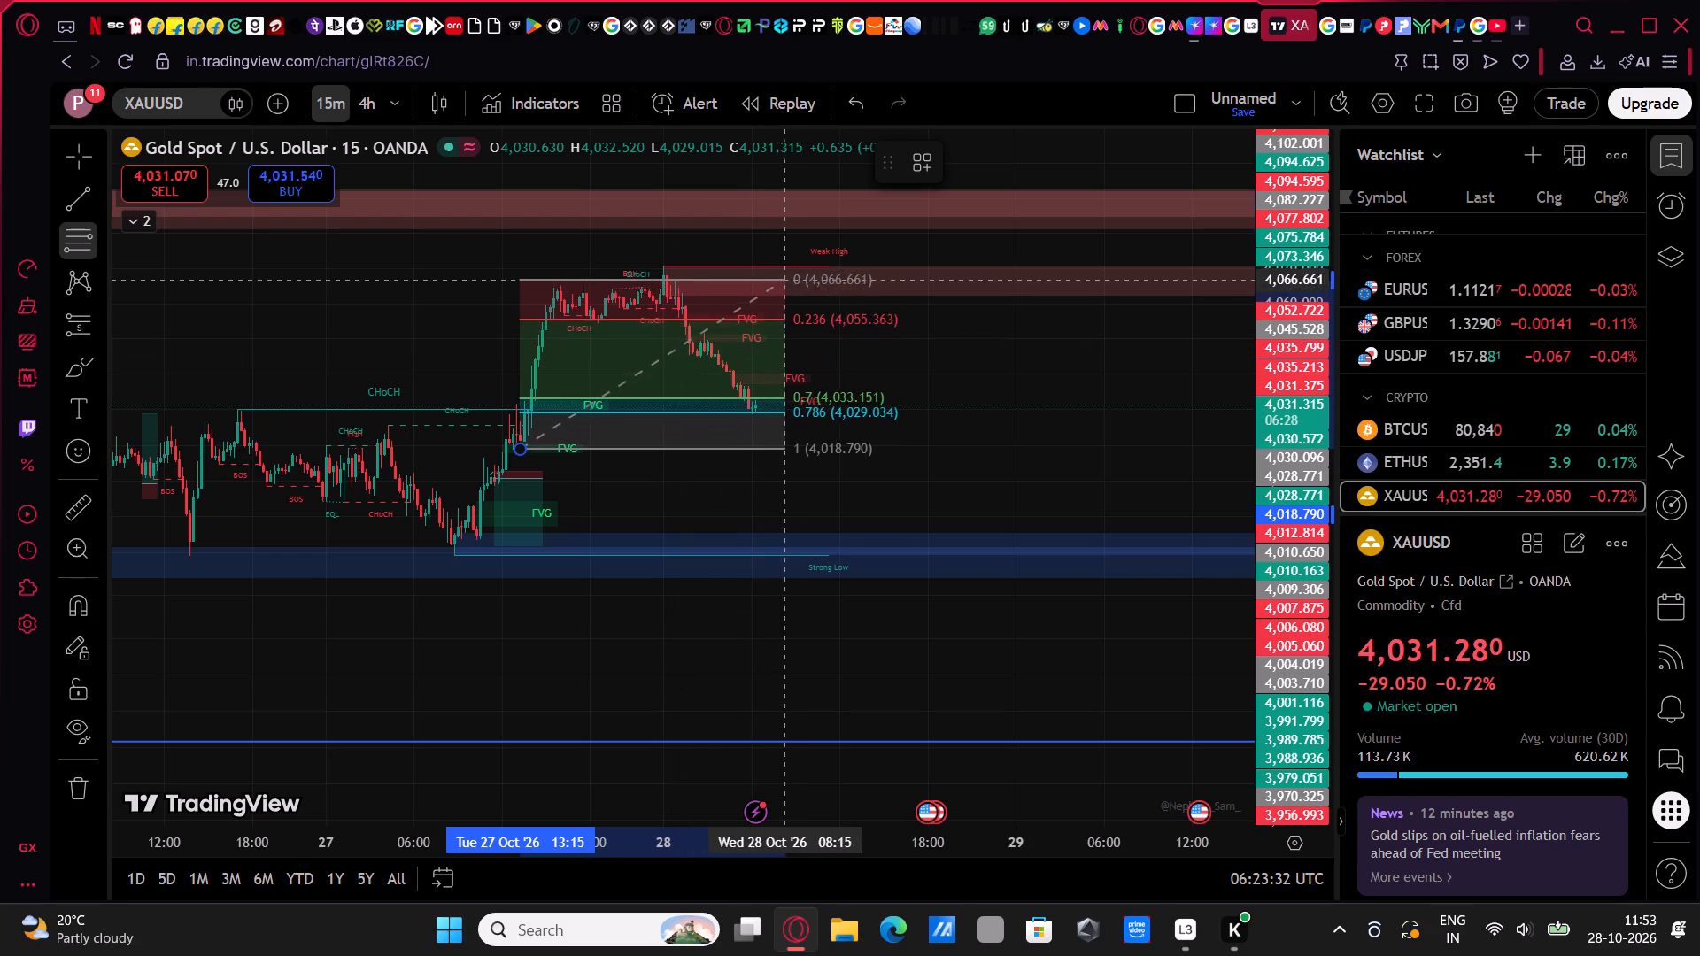
left_click_drag(787, 279, 815, 266)
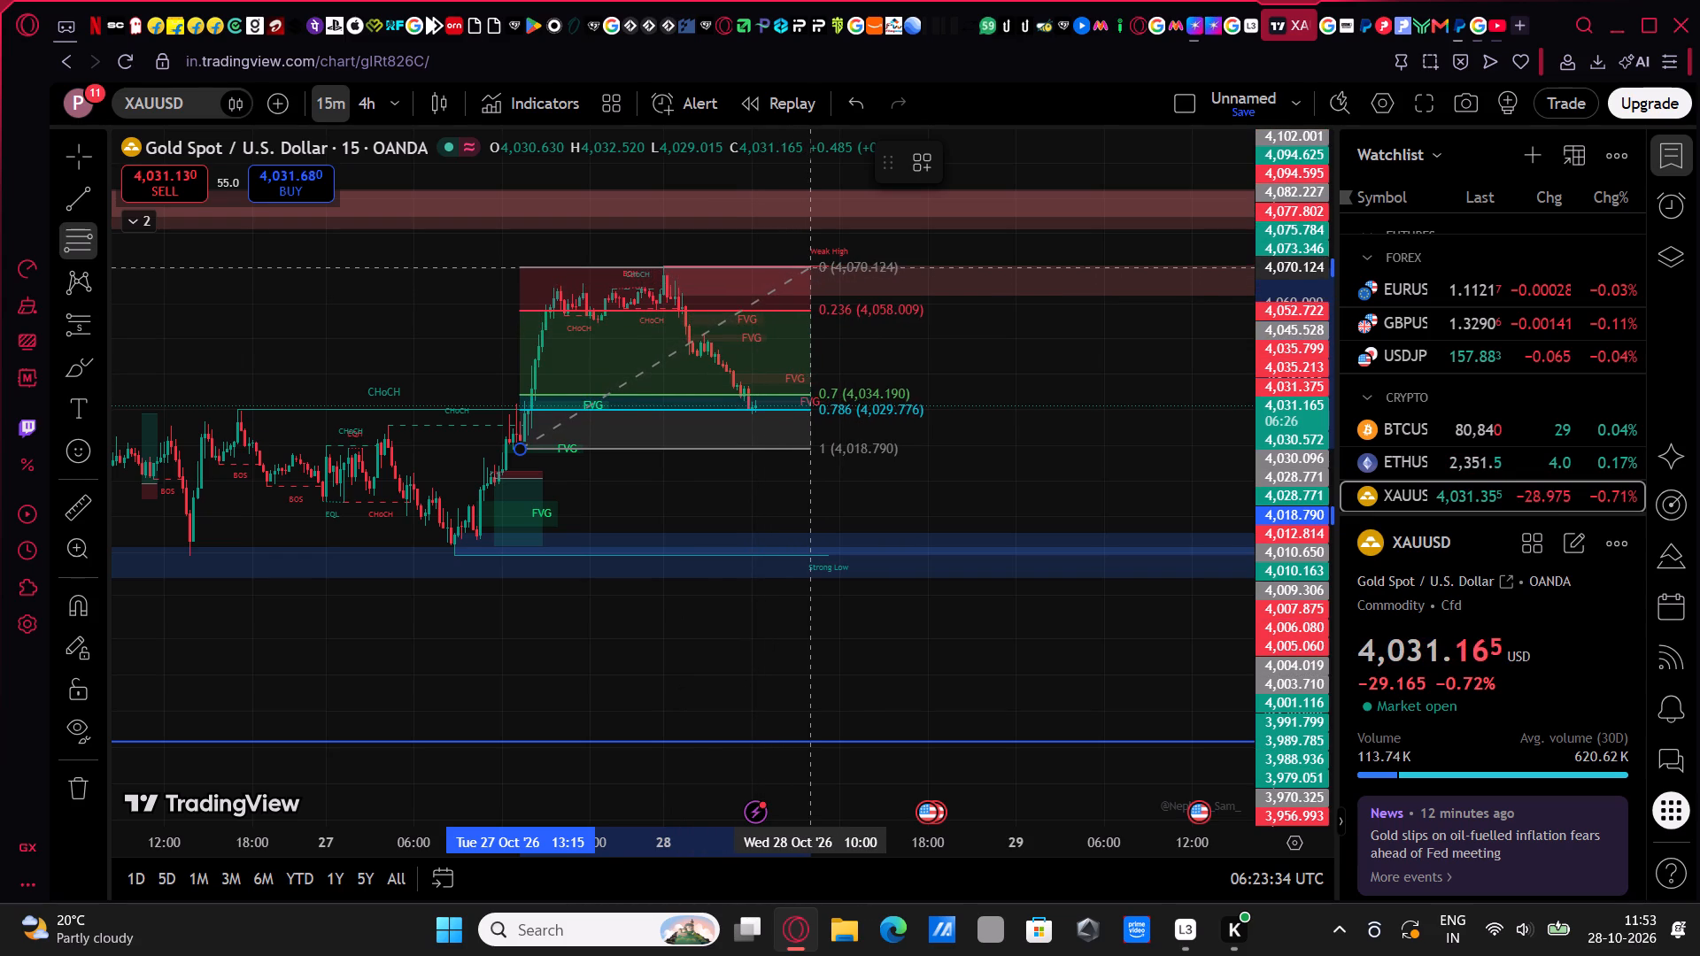
left_click_drag(815, 266, 815, 266)
left_click(815, 266)
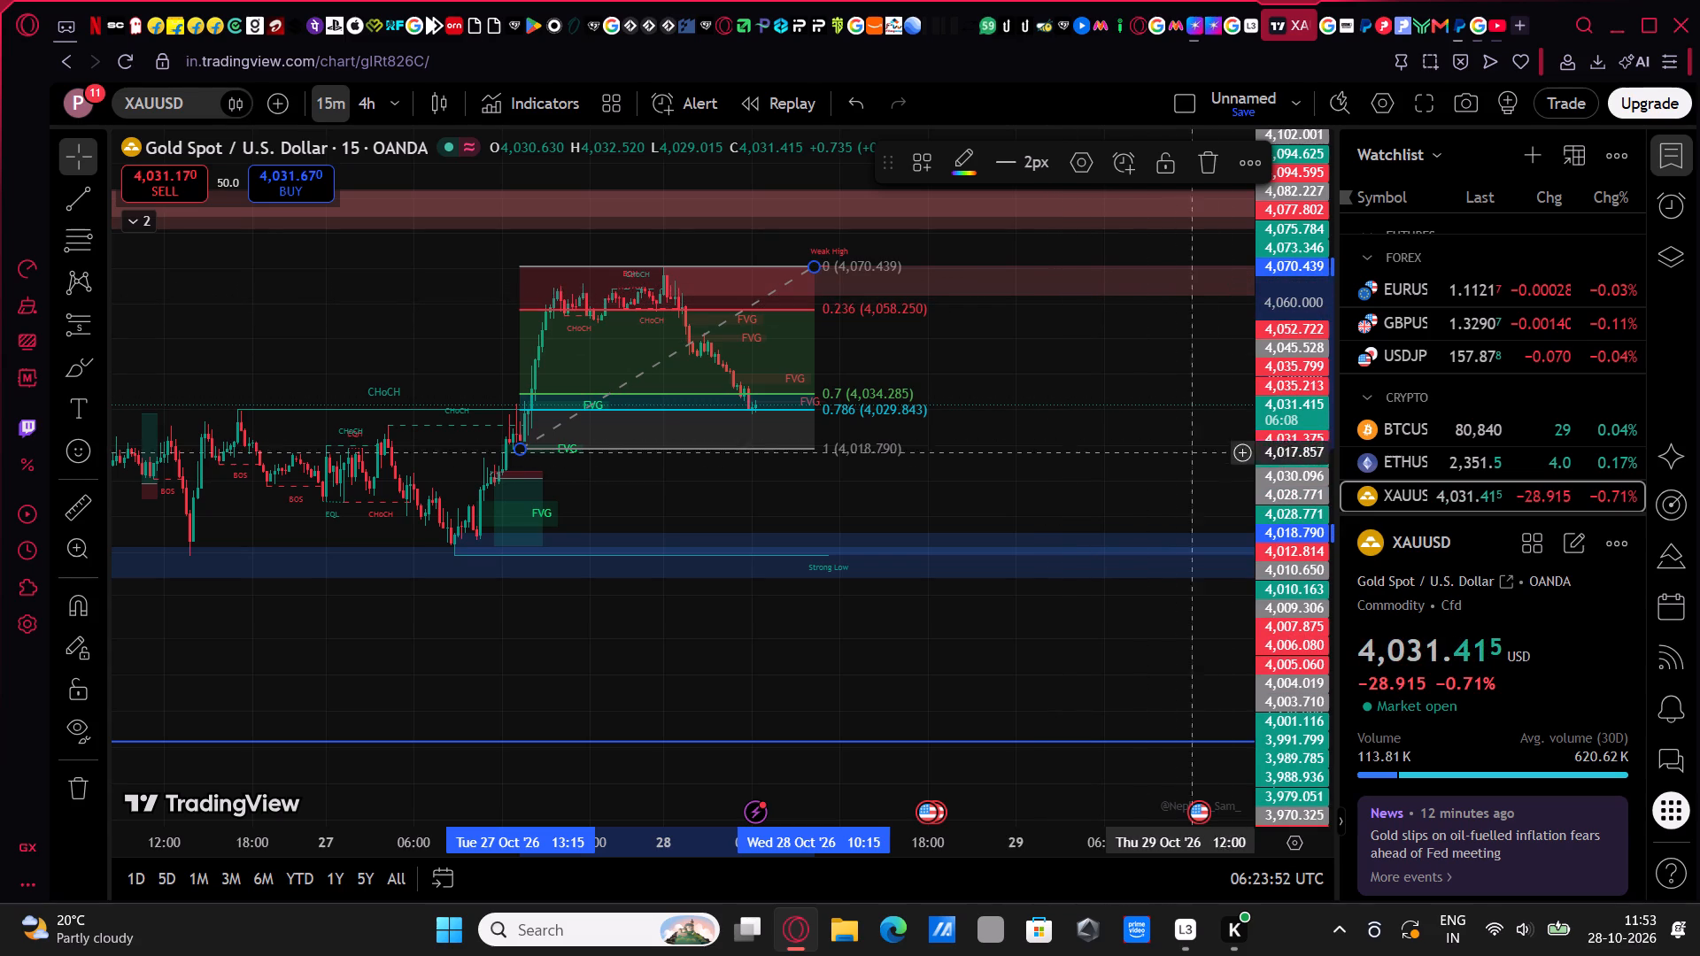
Examine the XAUUSD price action around the new Fibonacci retracement and the blue zone beneath it.
left_click_drag(1271, 496, 1250, 375)
left_click_drag(1134, 467, 1063, 470)
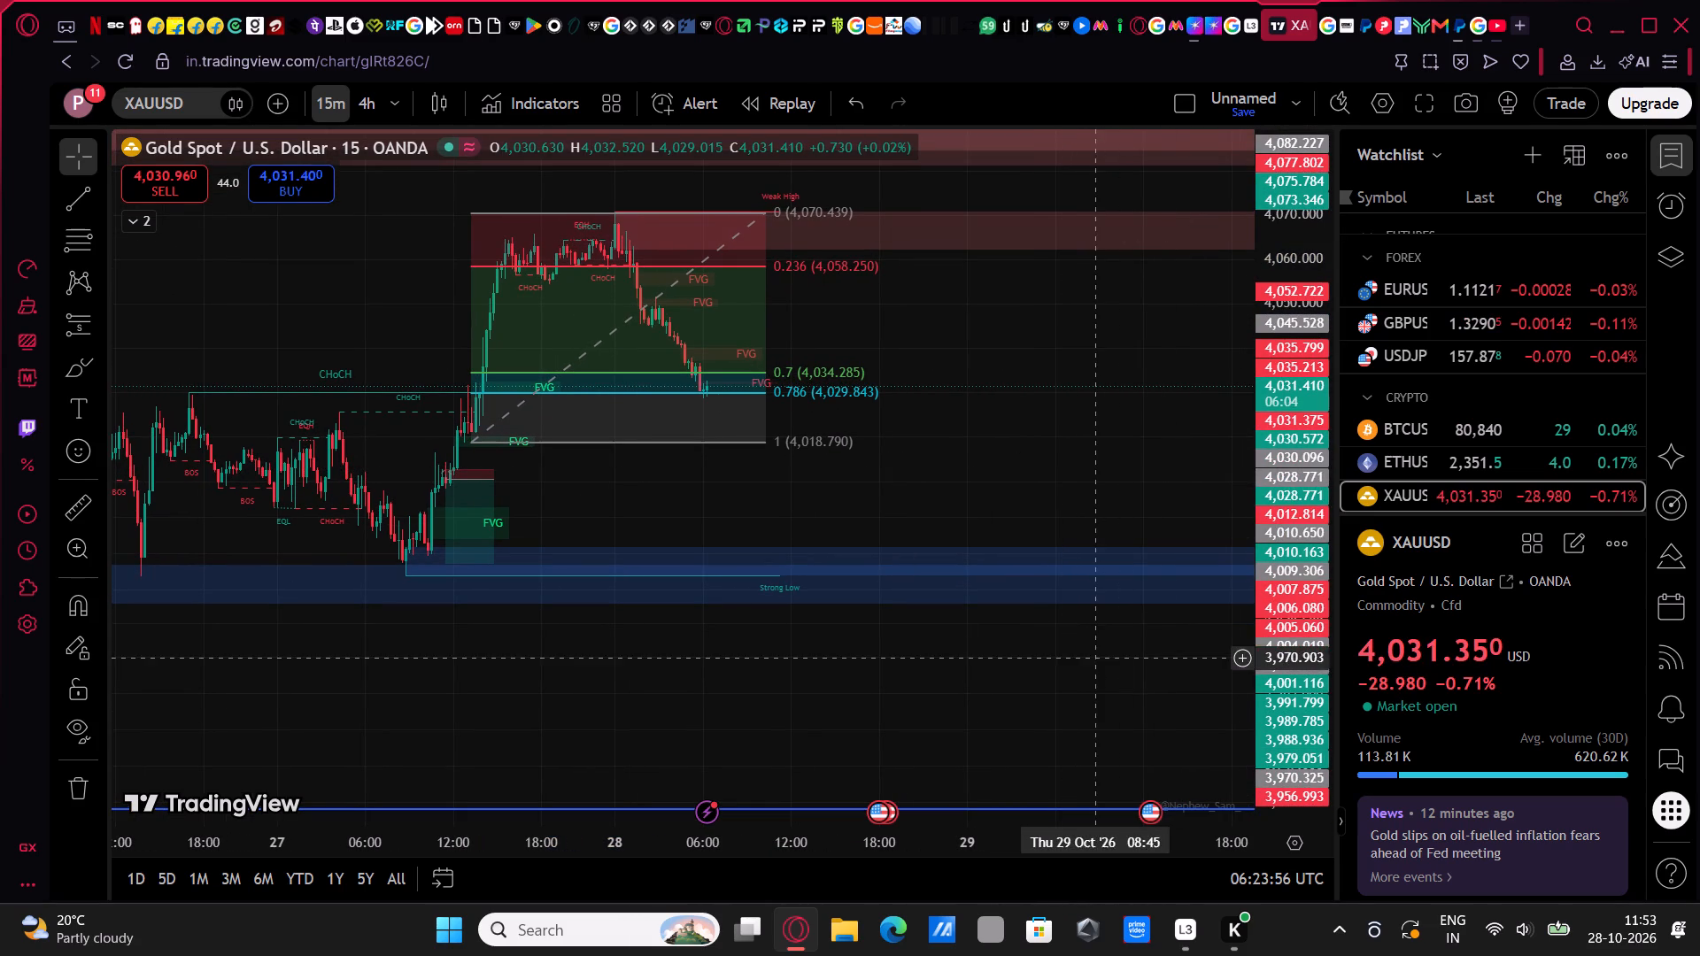
left_click_drag(1024, 836, 860, 852)
left_click_drag(1055, 581, 1075, 559)
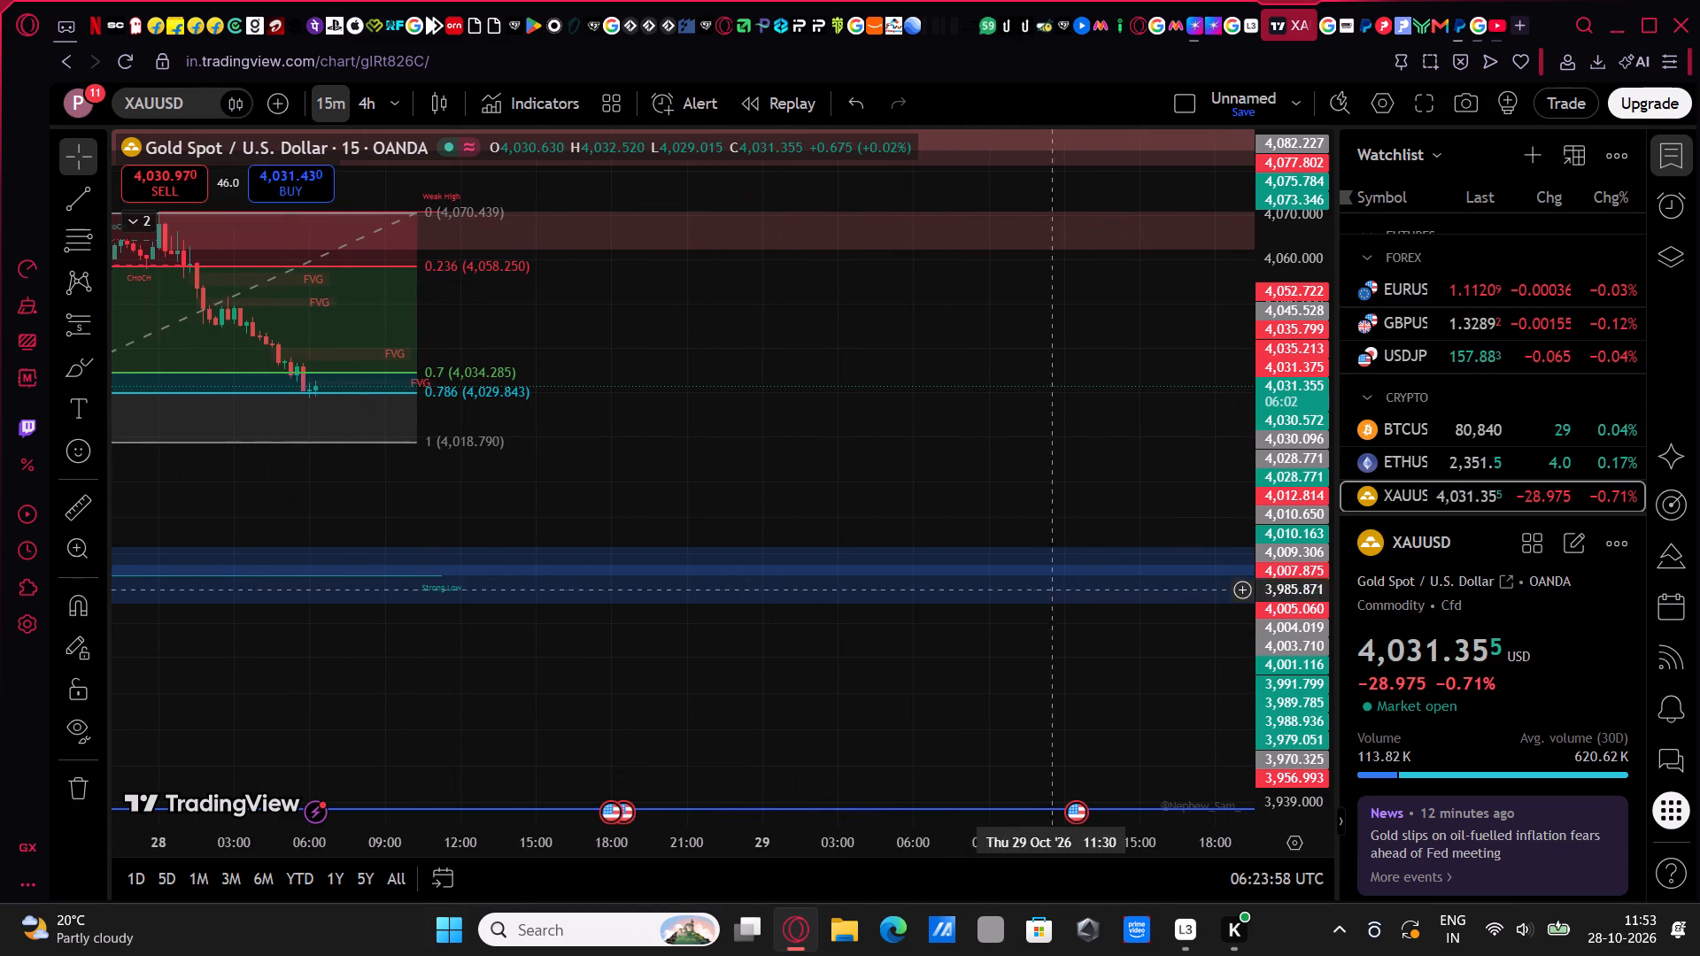
left_click_drag(1075, 559, 1344, 477)
left_click_drag(1184, 470, 1165, 641)
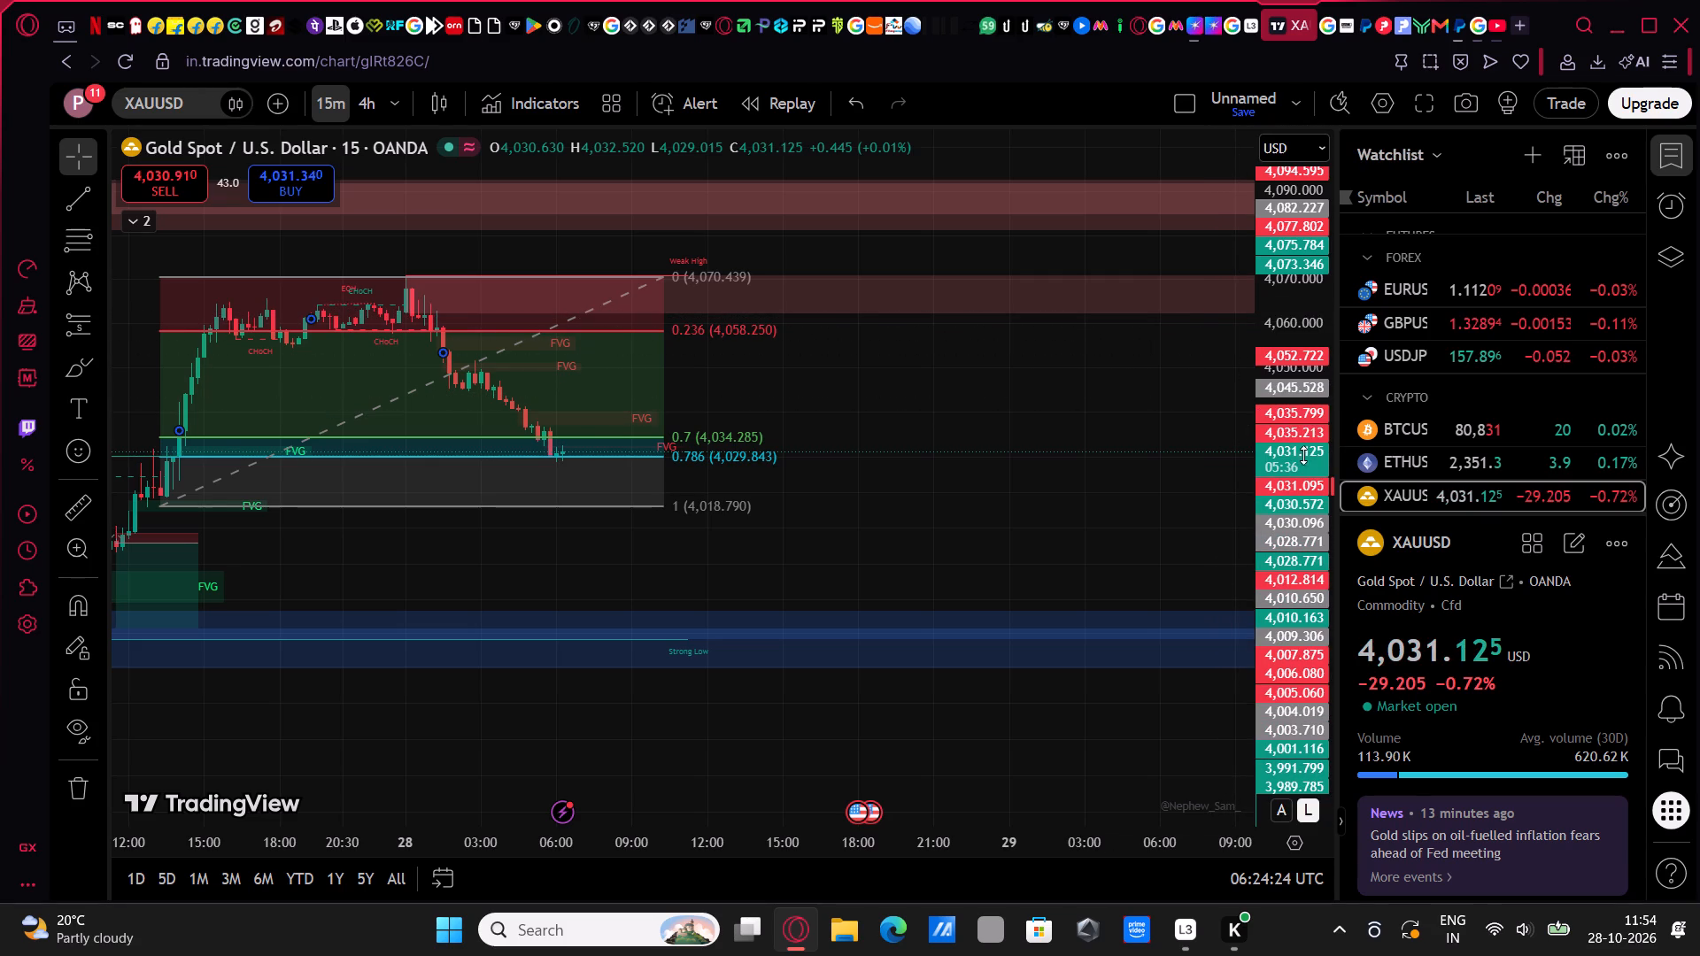
left_click_drag(1310, 474, 1294, 378)
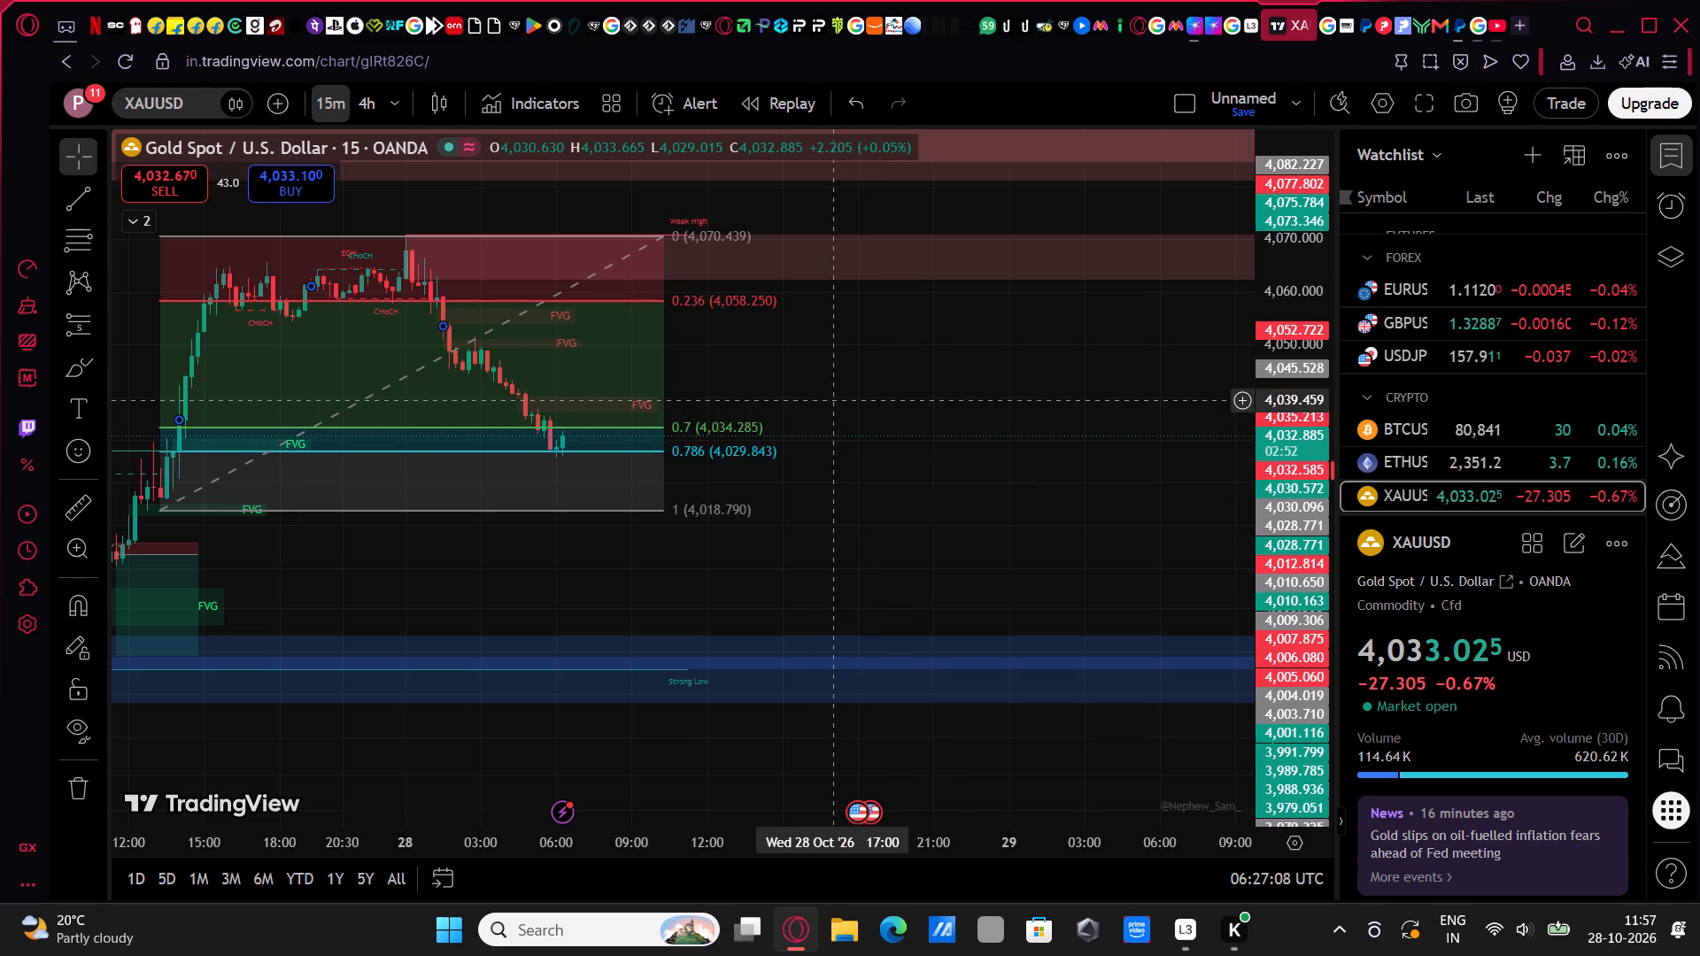
Connect the Paper Trading simulator as the broker for the chart.
left_click(179, 177)
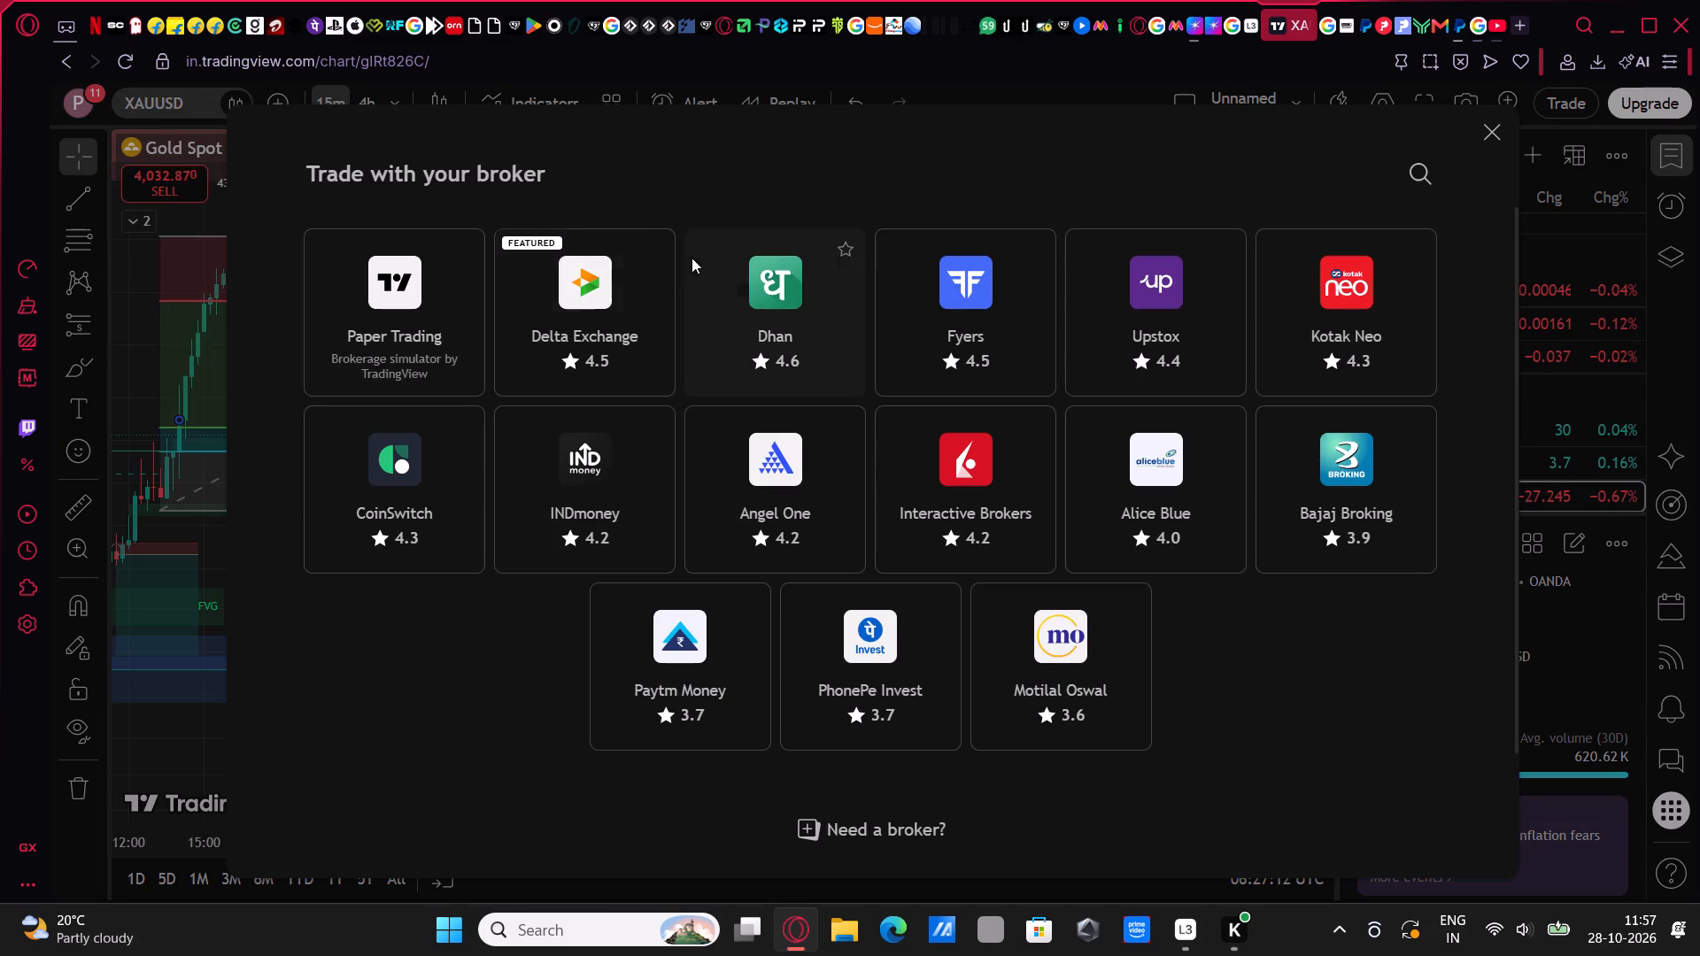
left_click(425, 321)
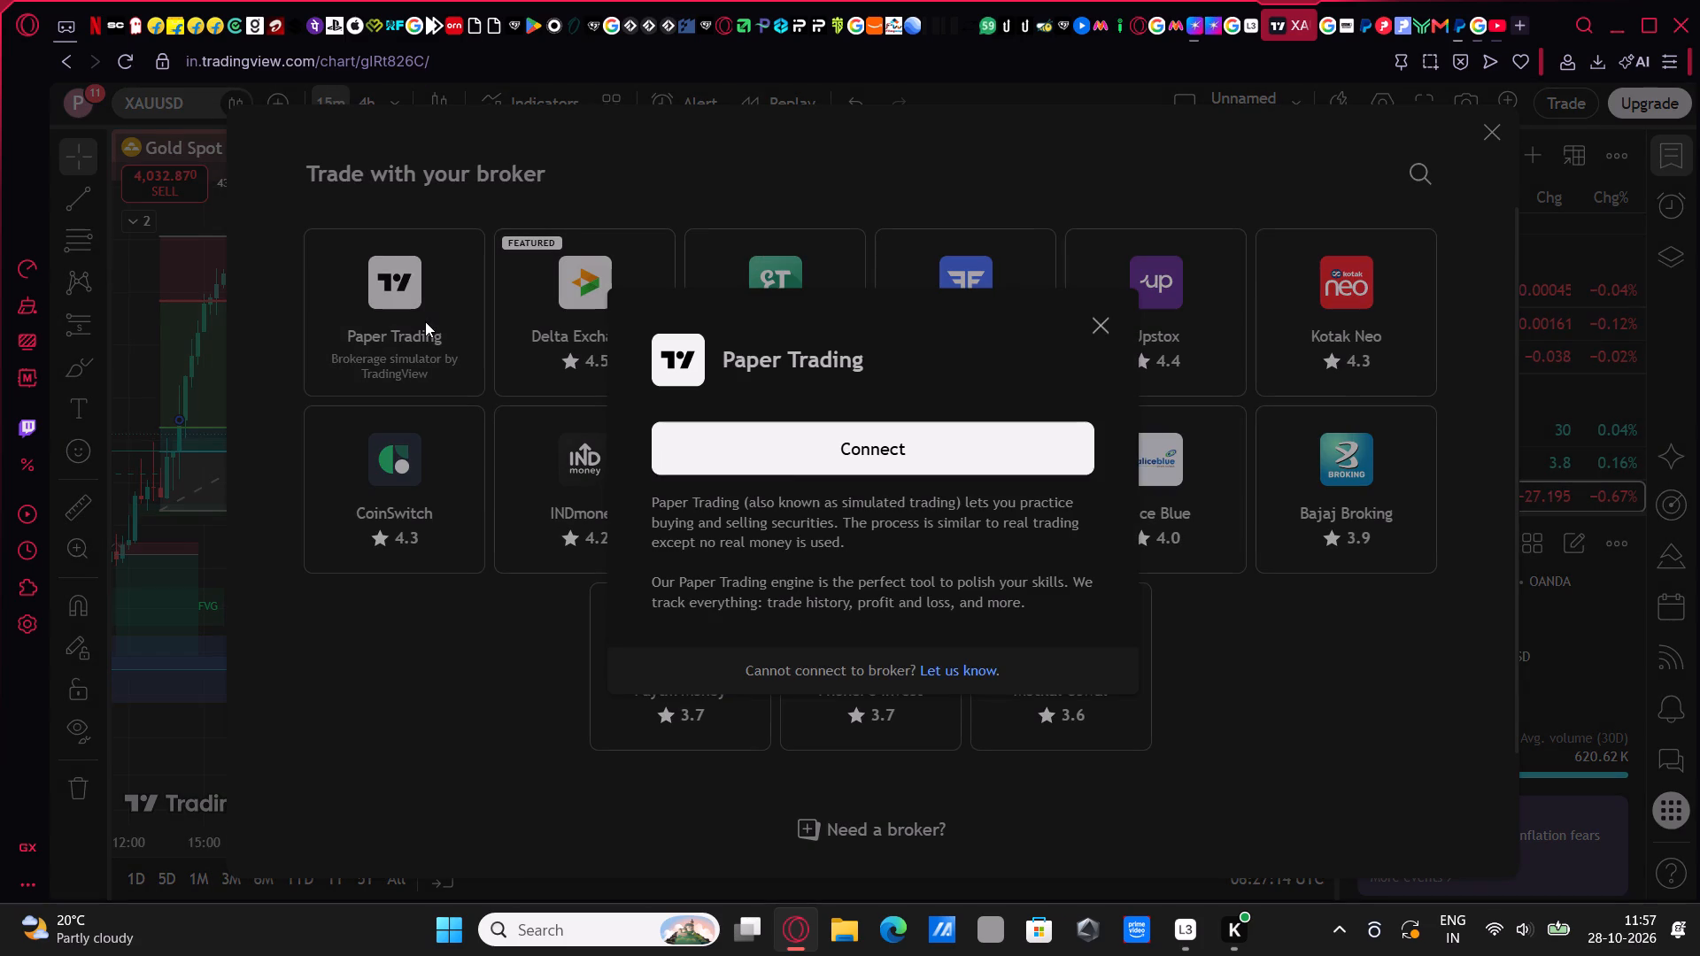
left_click(809, 457)
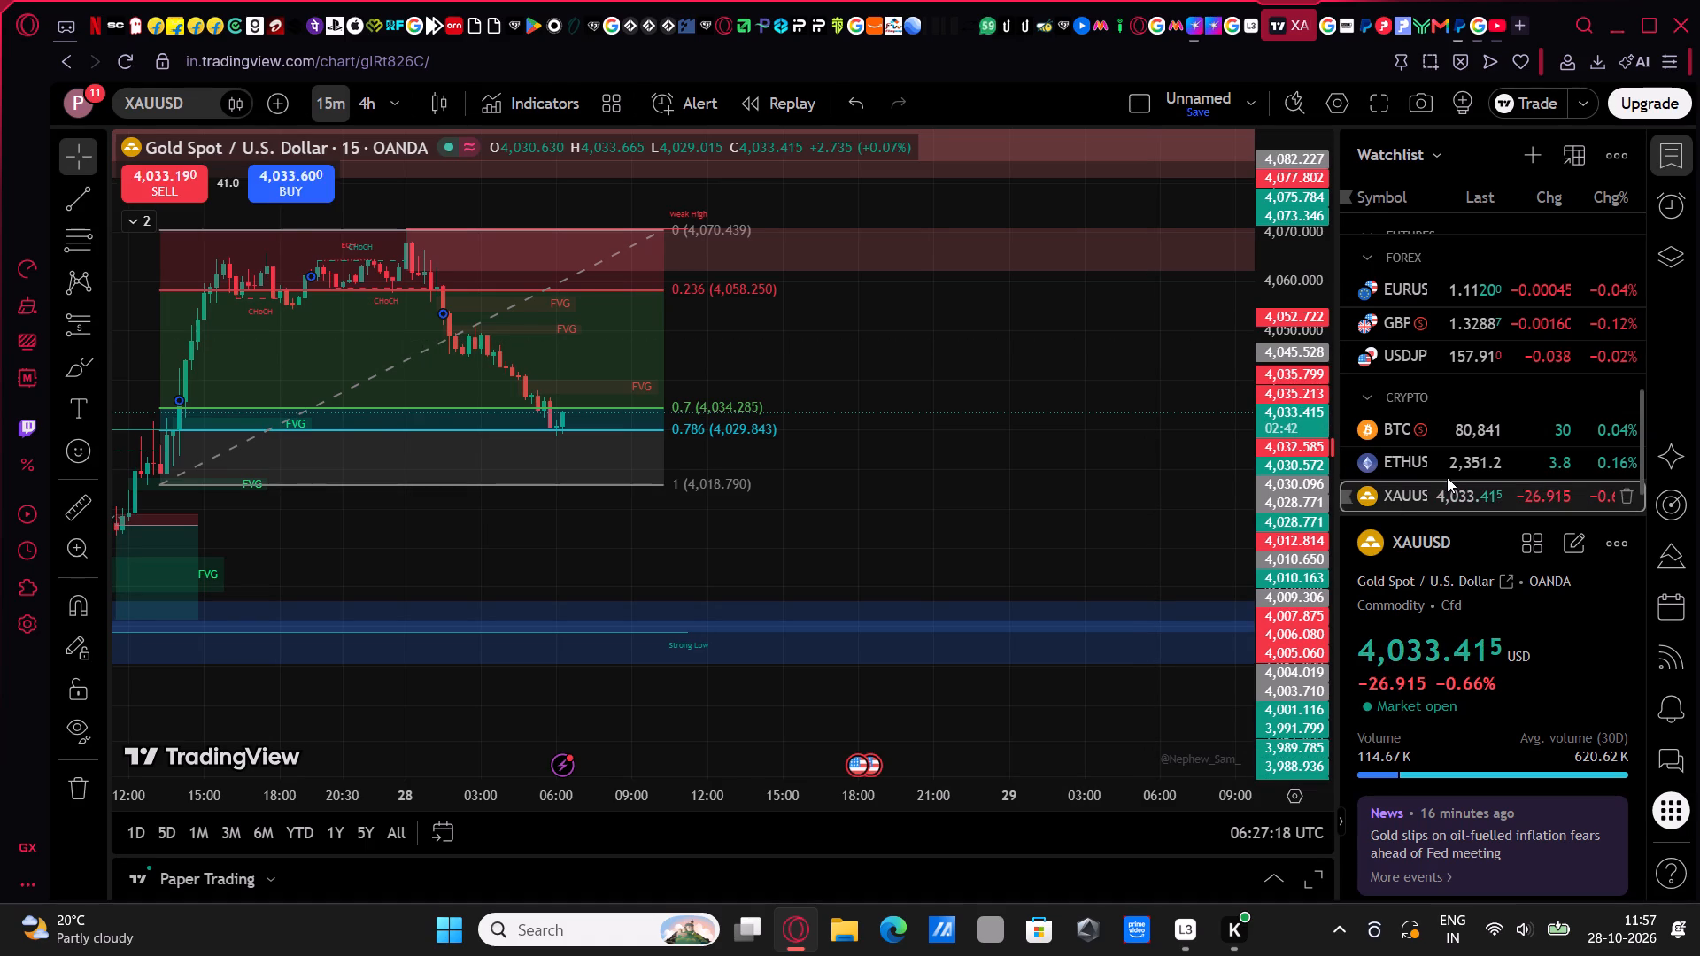
View the BTCUSD chart from the watchlist.
left_click(1406, 437)
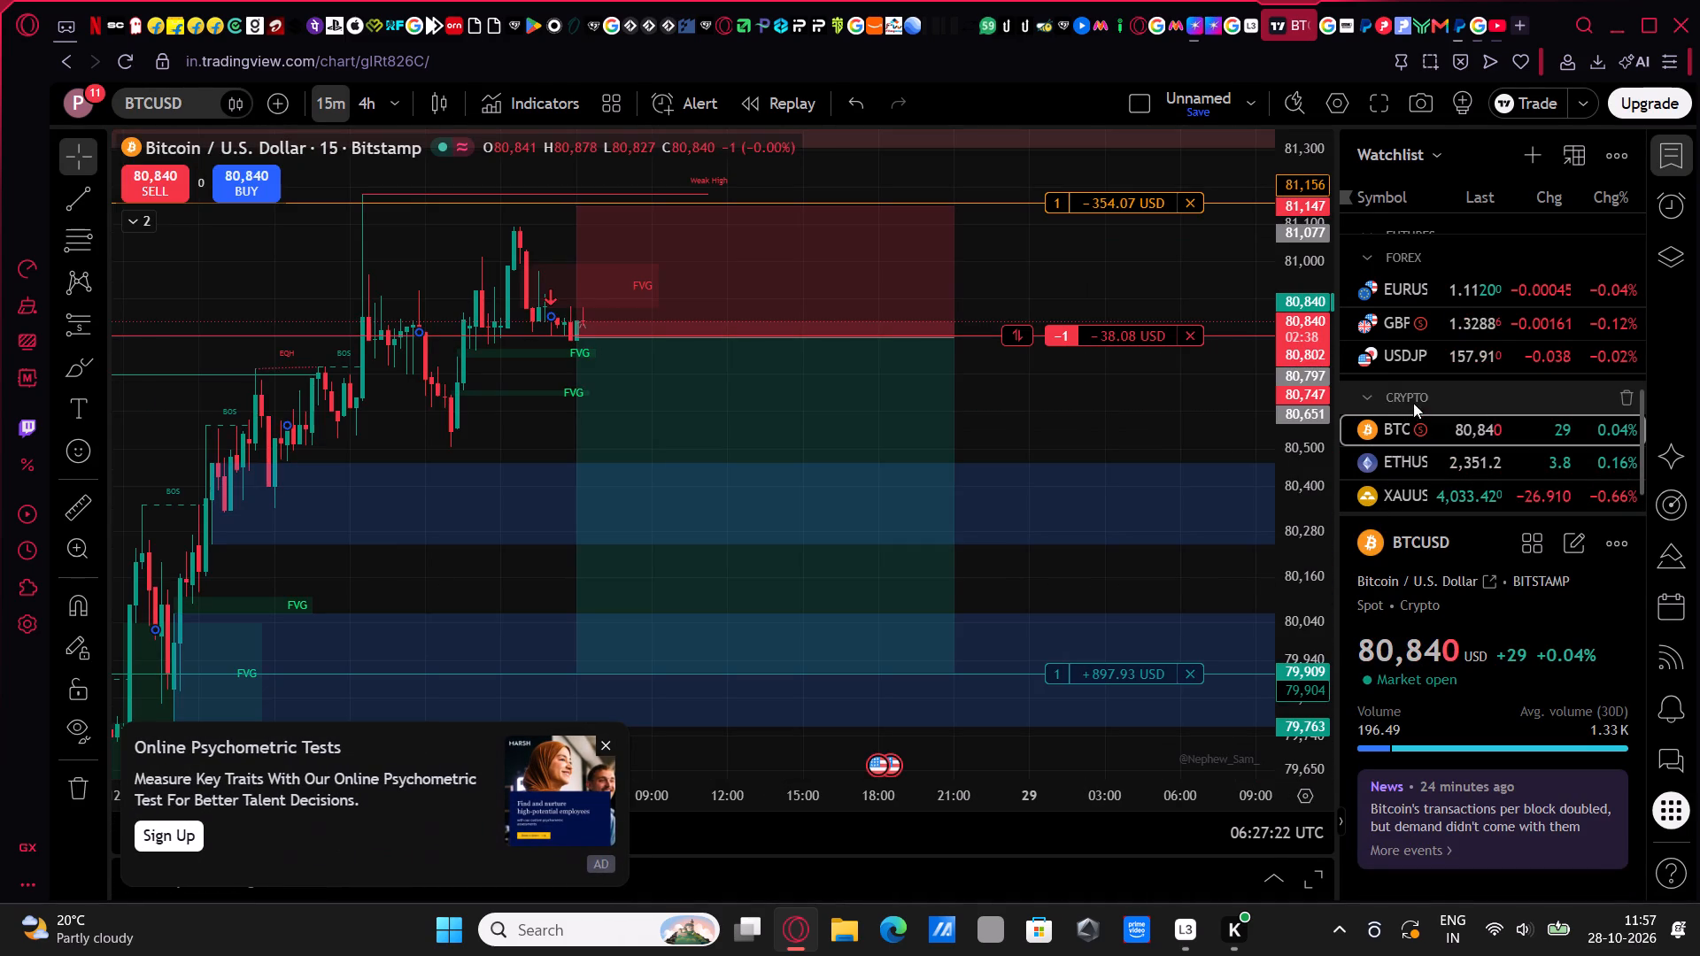
On the GBPUSD chart, raise the target of the latest short position drawing to about 1.32741.
left_click(1393, 319)
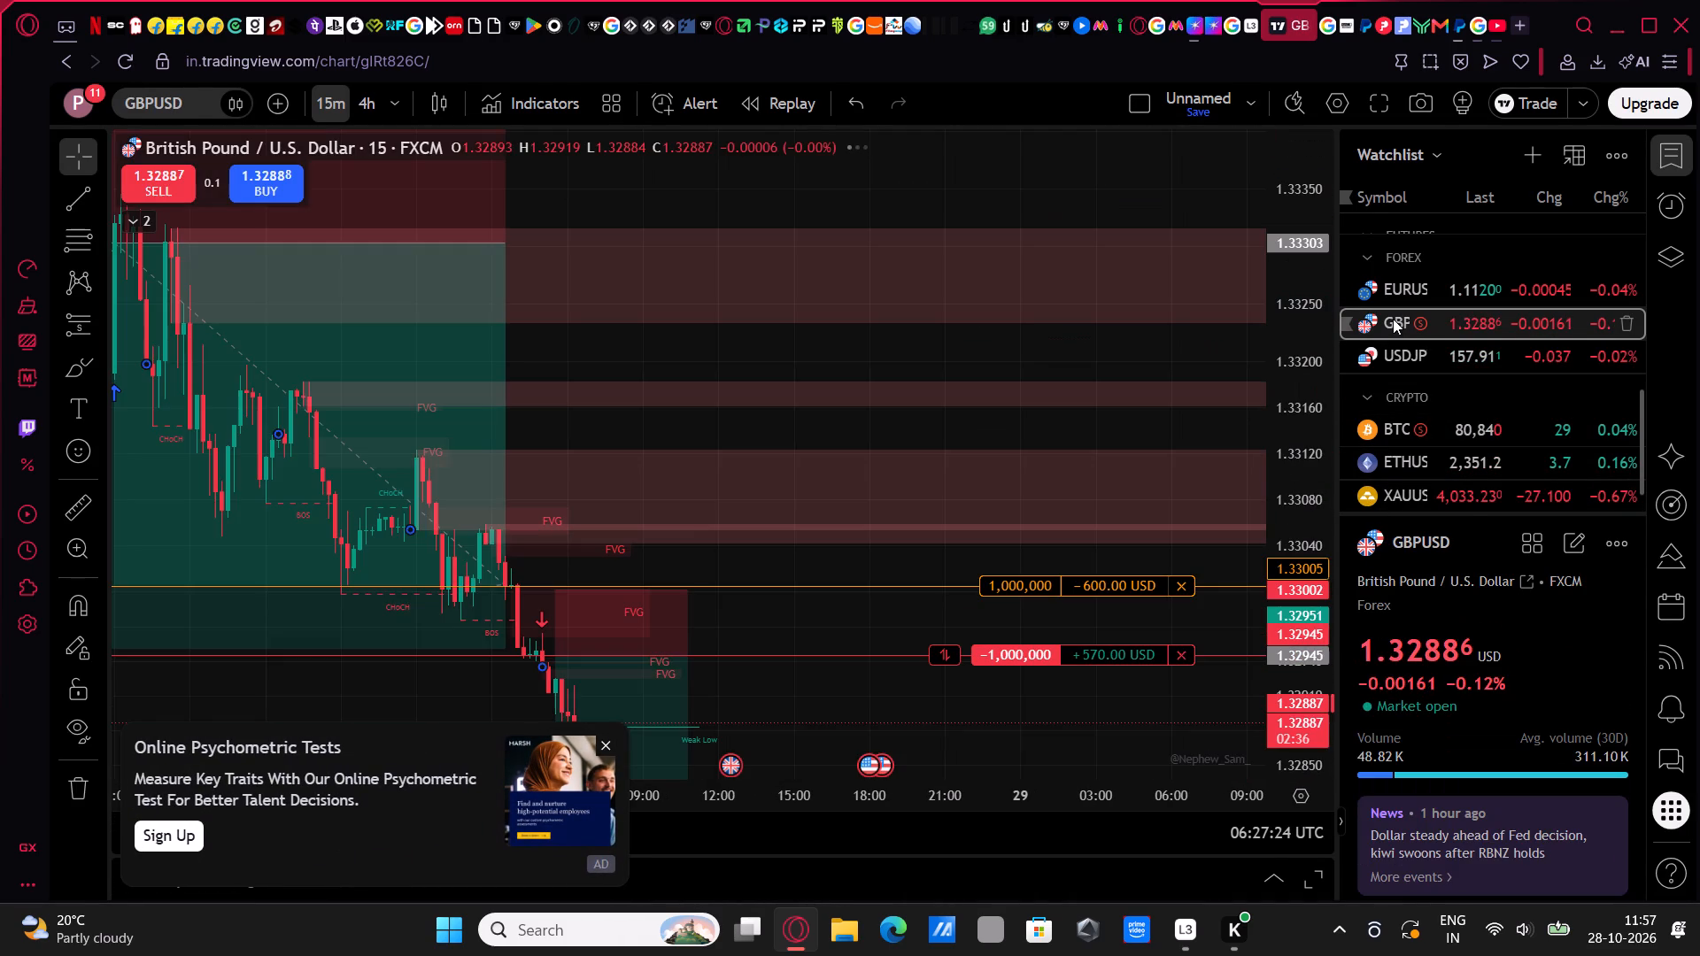
left_click_drag(1176, 335, 1200, 195)
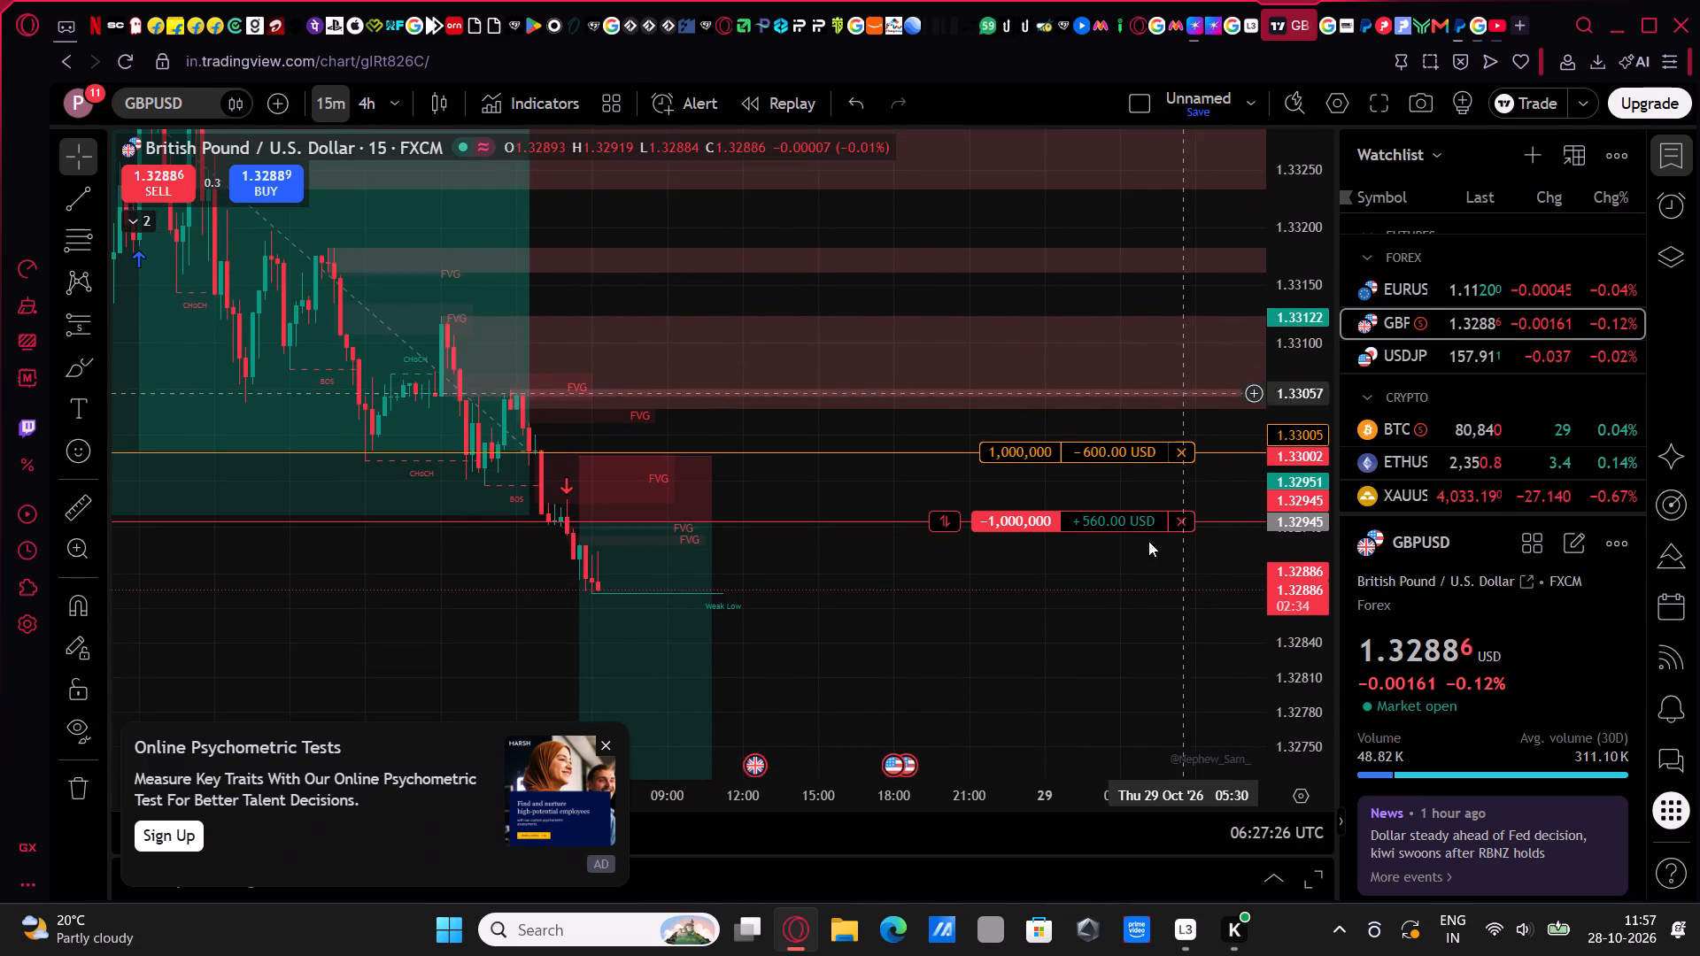
left_click_drag(1092, 564, 1093, 493)
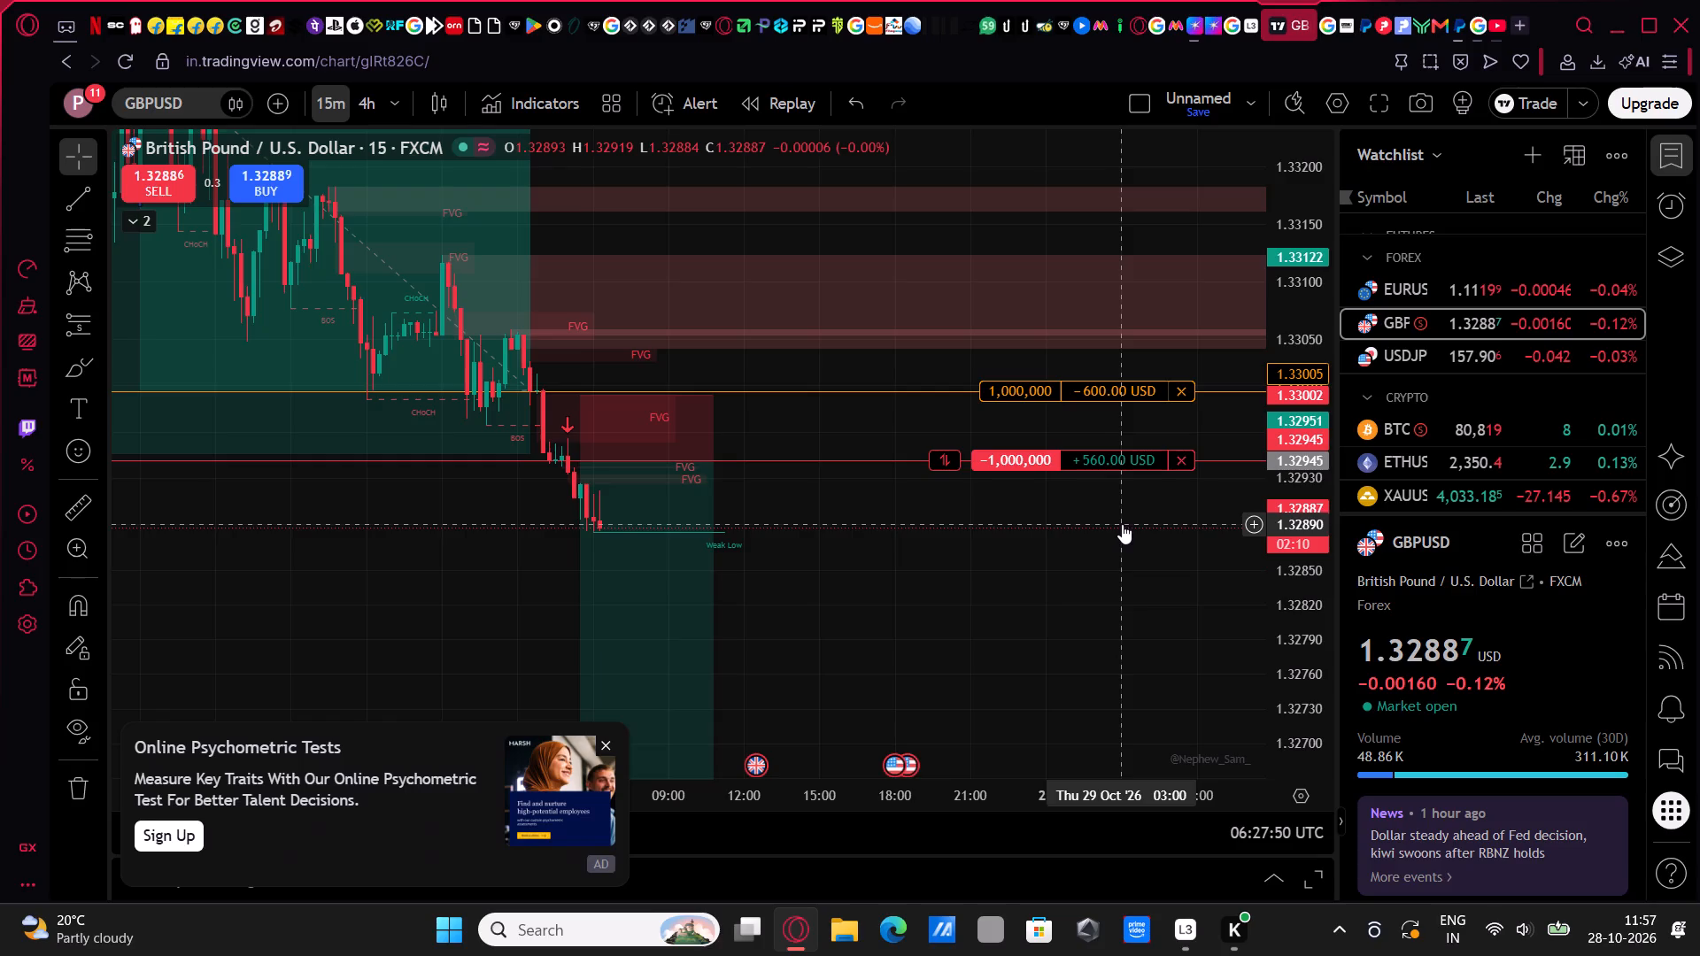
left_click_drag(1045, 589, 1062, 412)
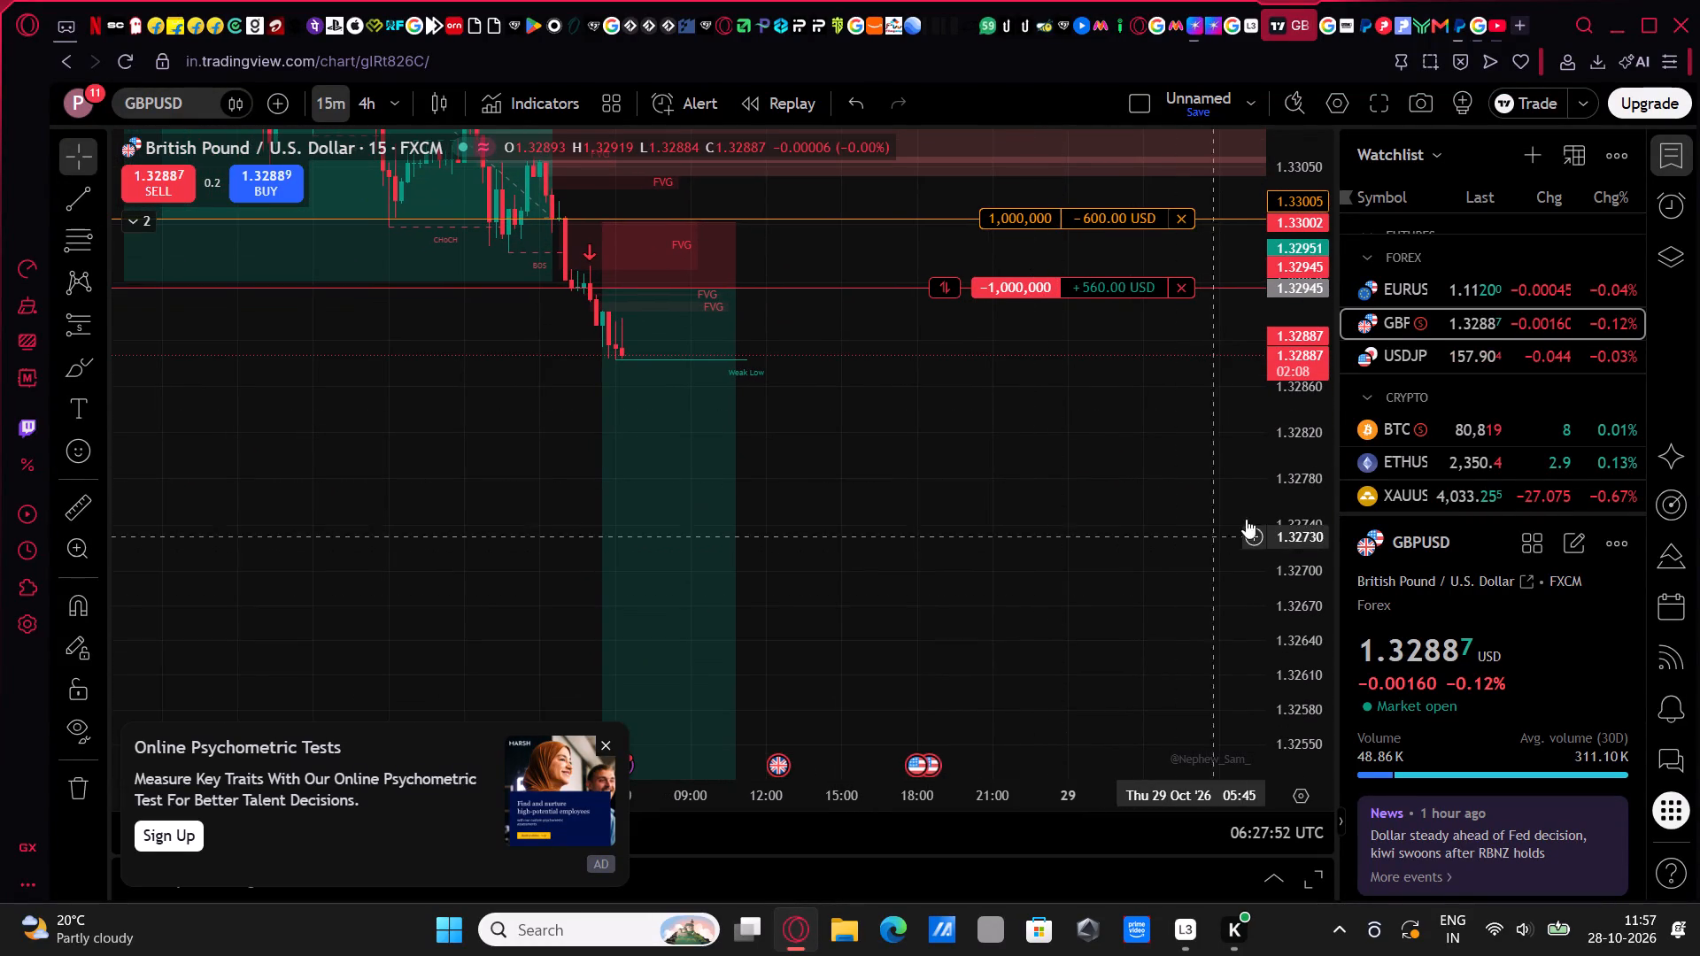
left_click_drag(1303, 467, 1306, 679)
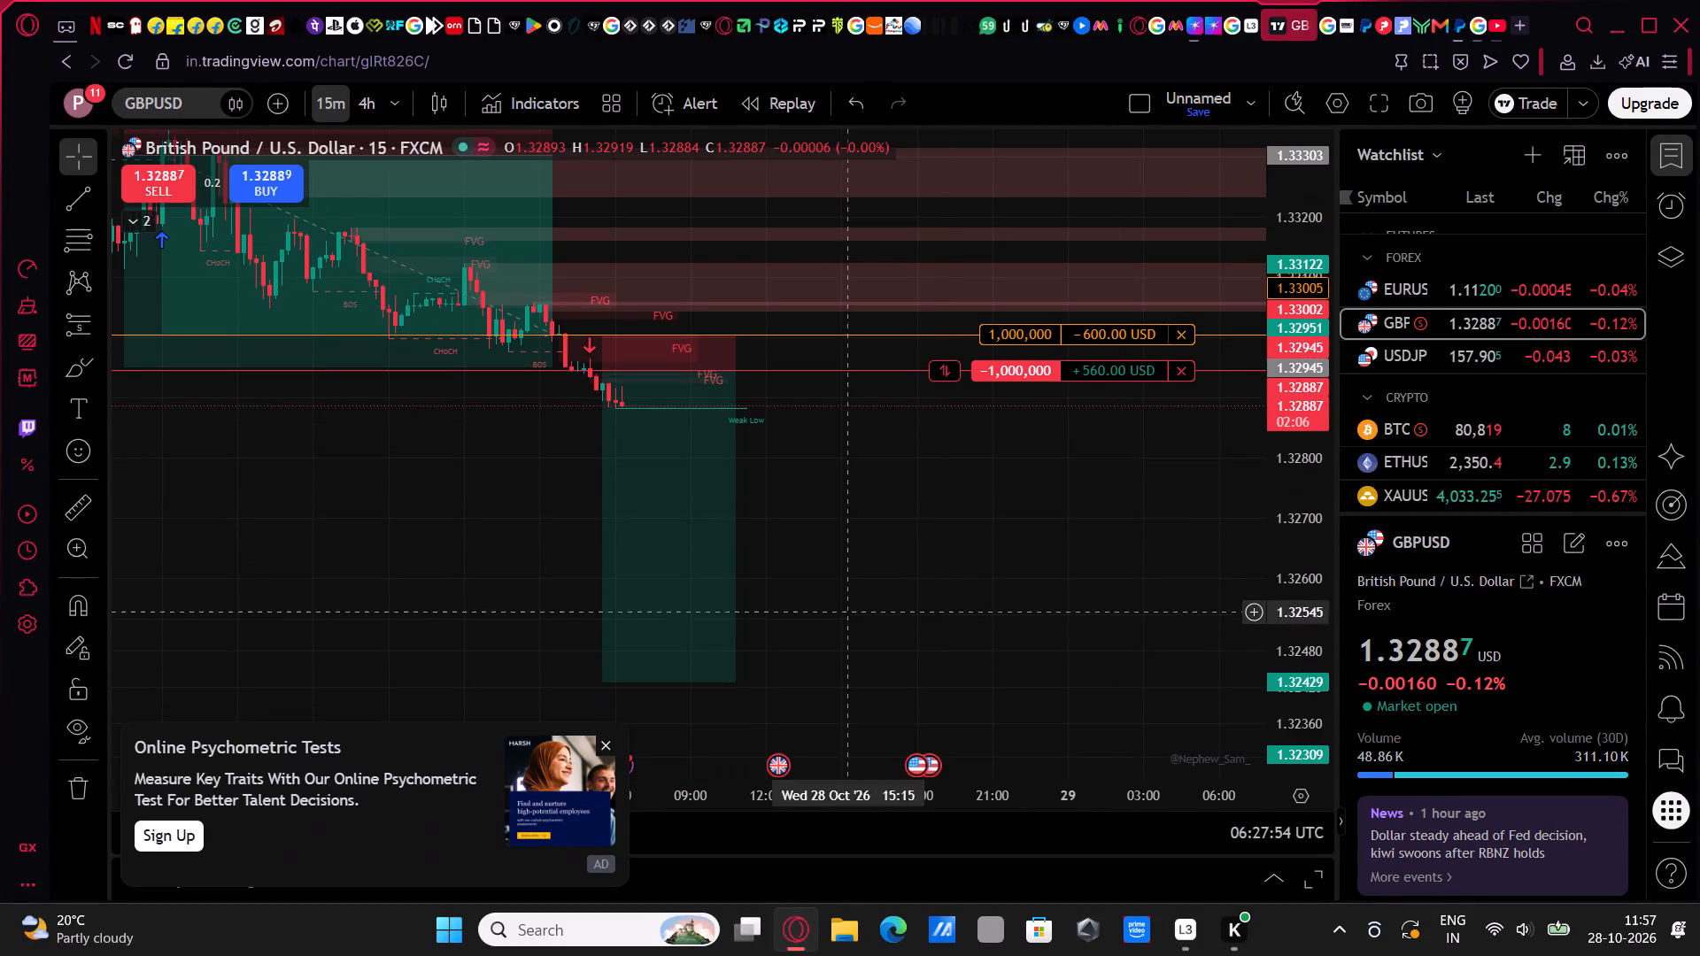
left_click_drag(605, 684, 603, 635)
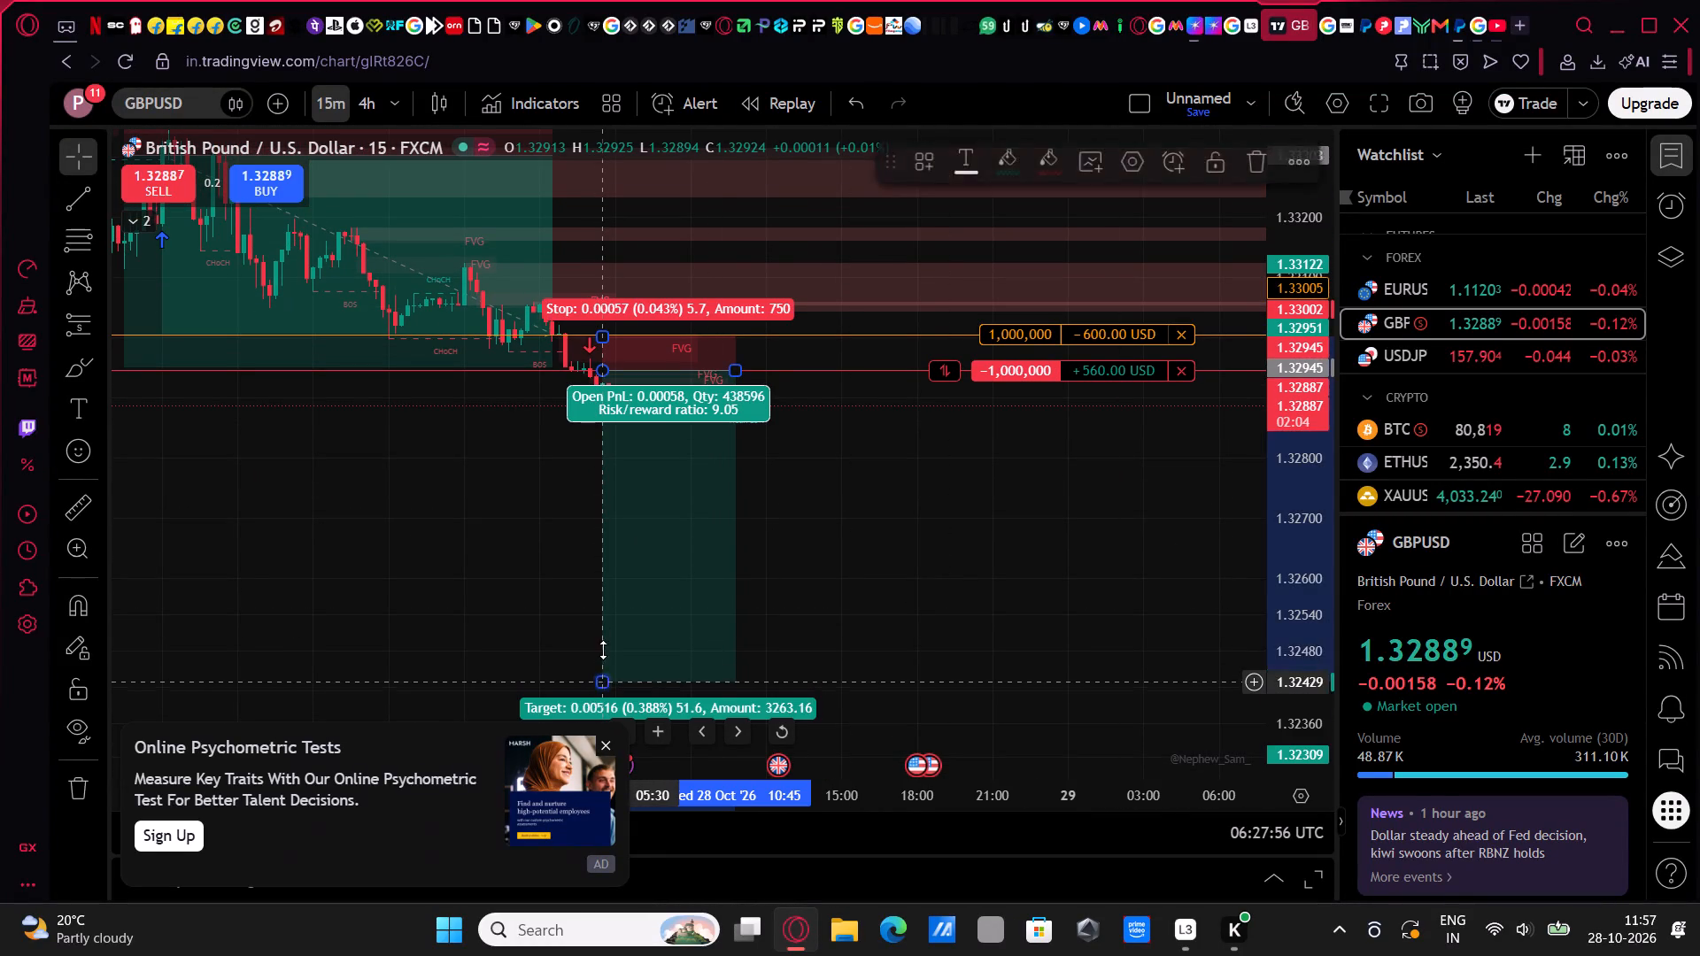
left_click_drag(603, 635, 591, 452)
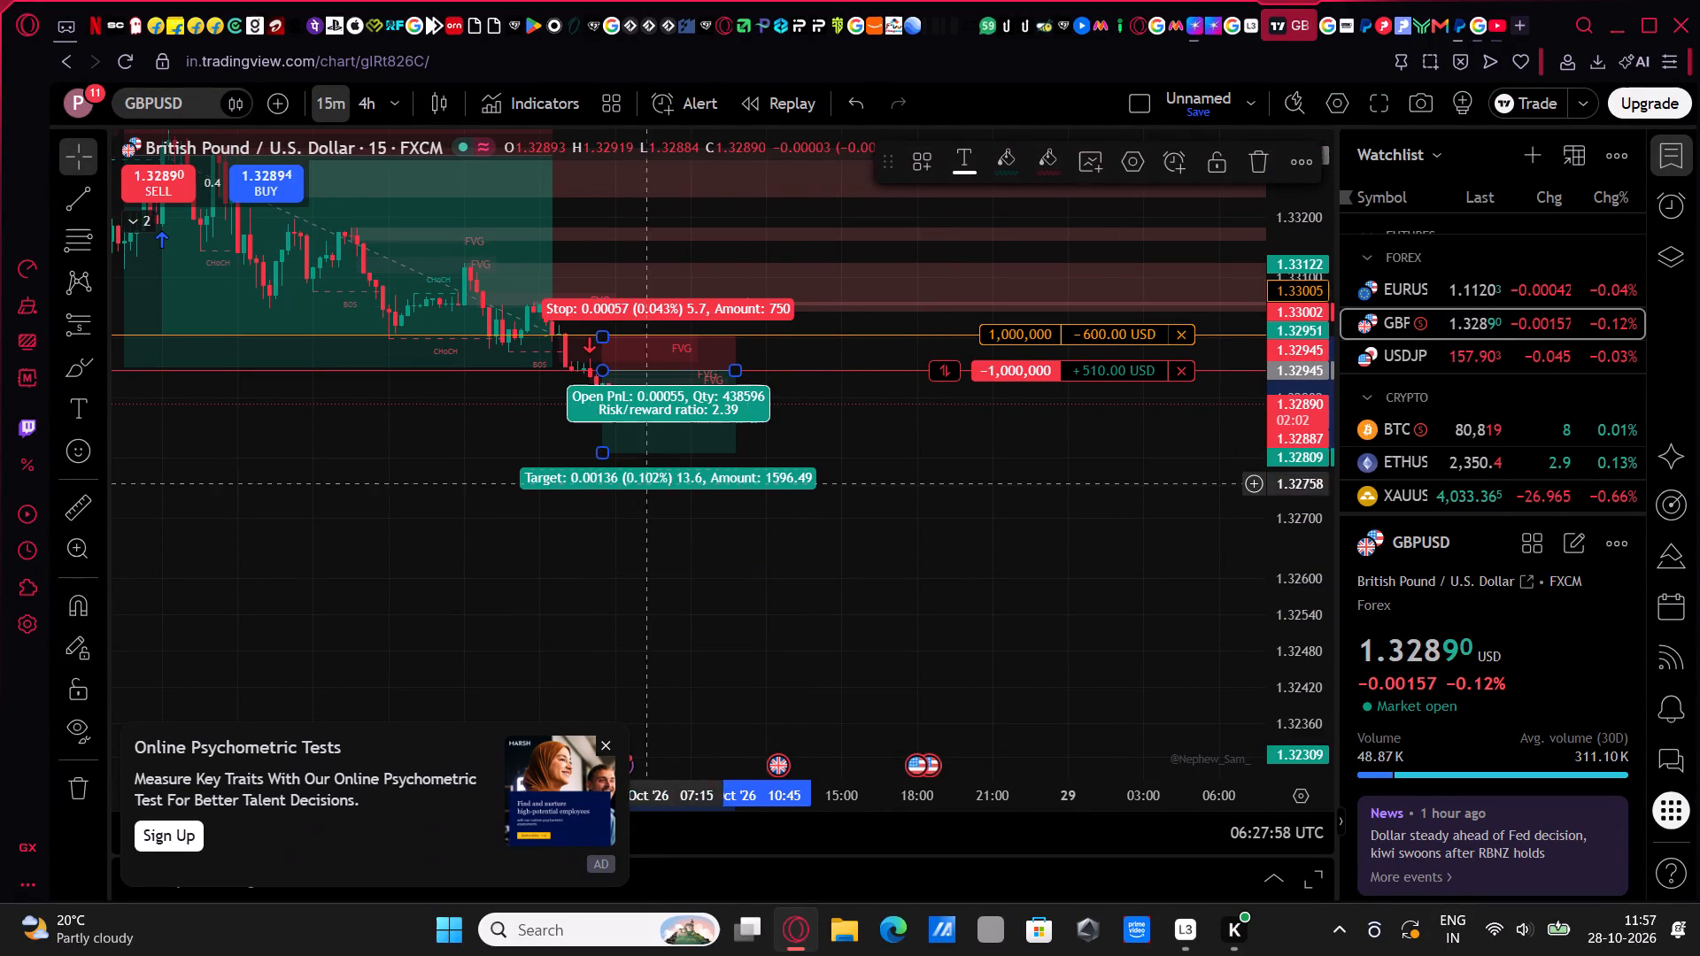
left_click(810, 542)
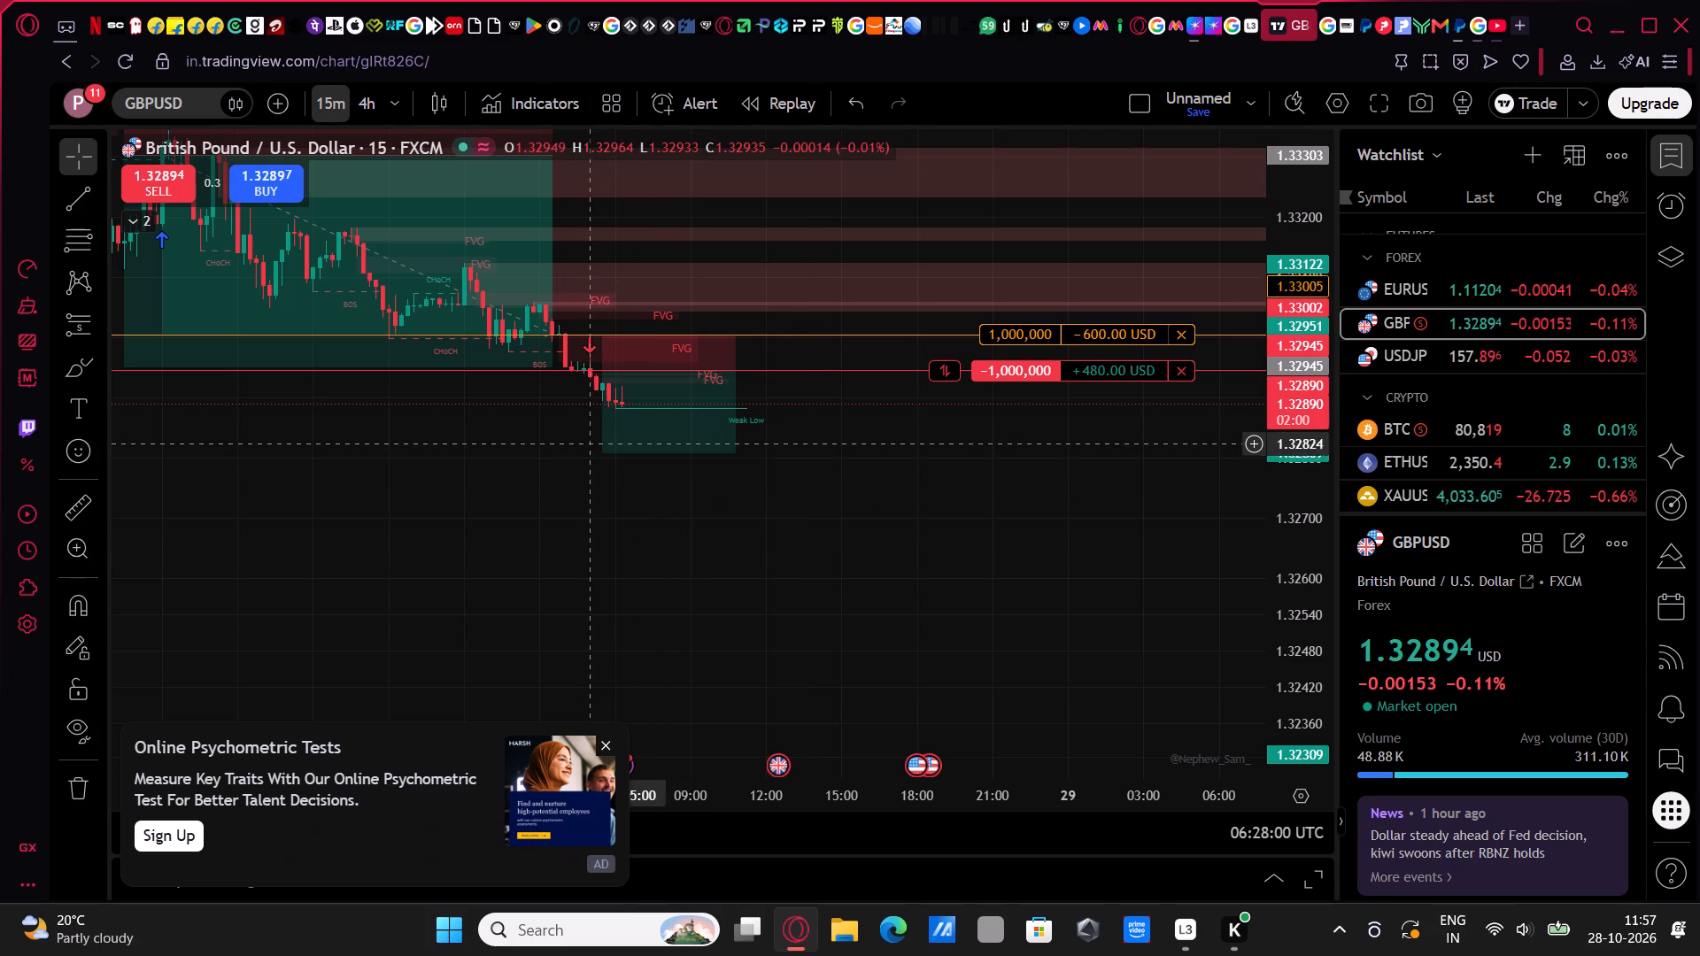
left_click_drag(604, 451, 597, 409)
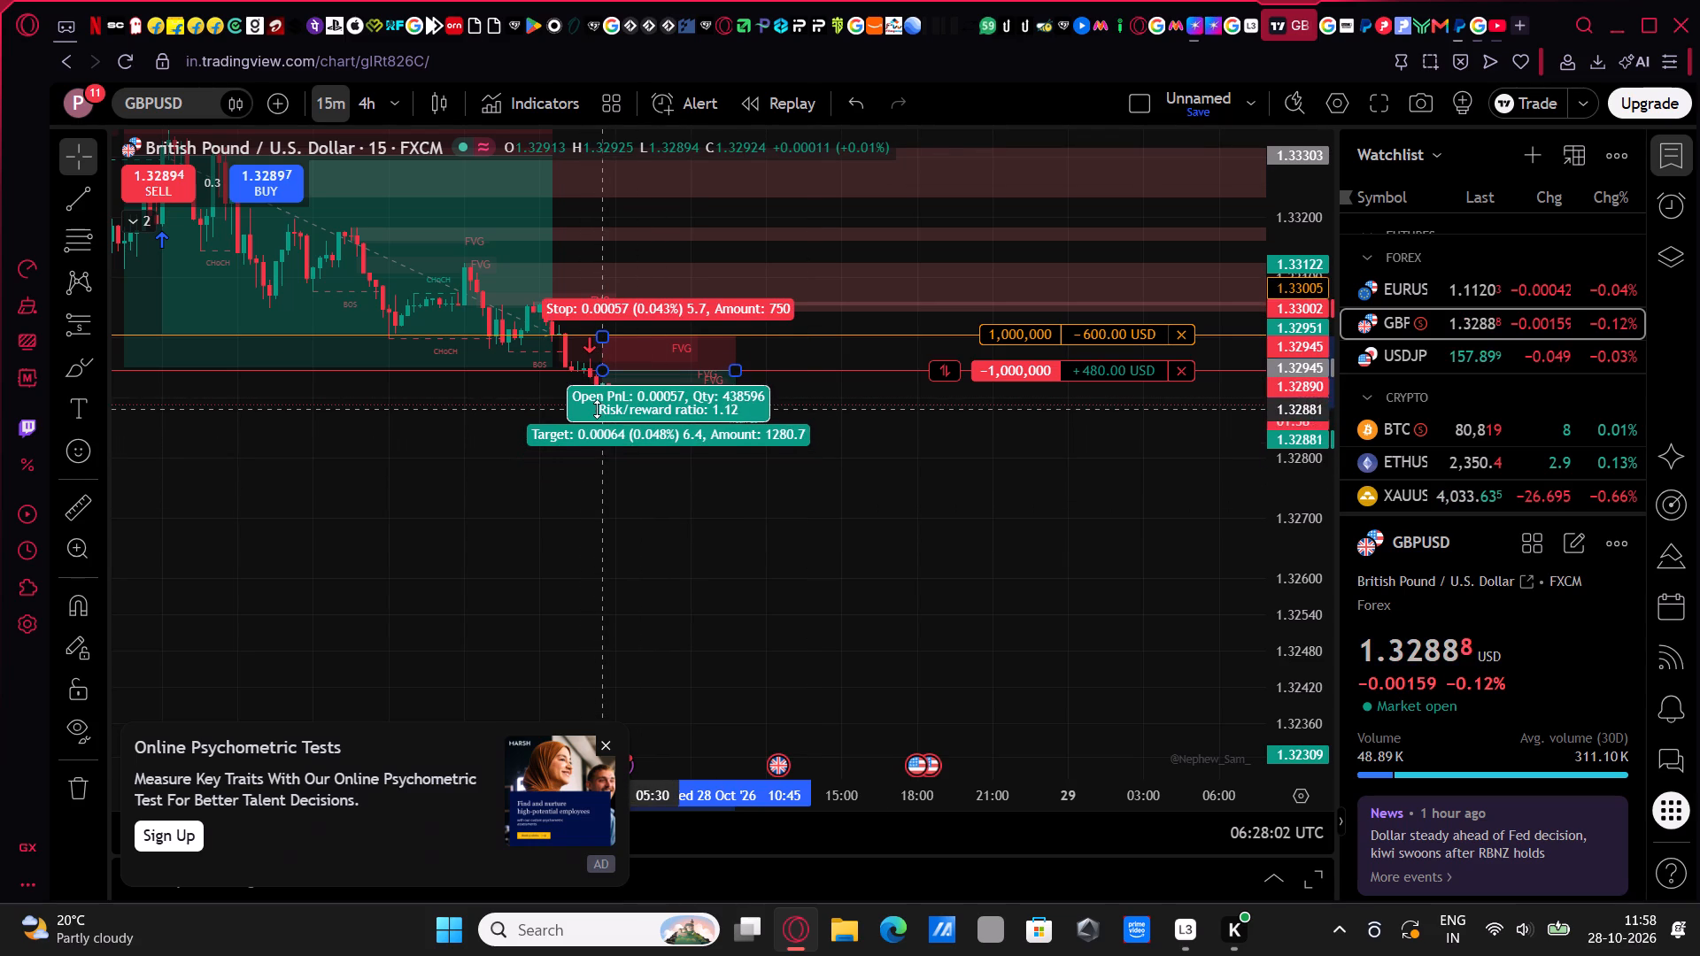
left_click_drag(597, 409, 597, 410)
left_click(771, 483)
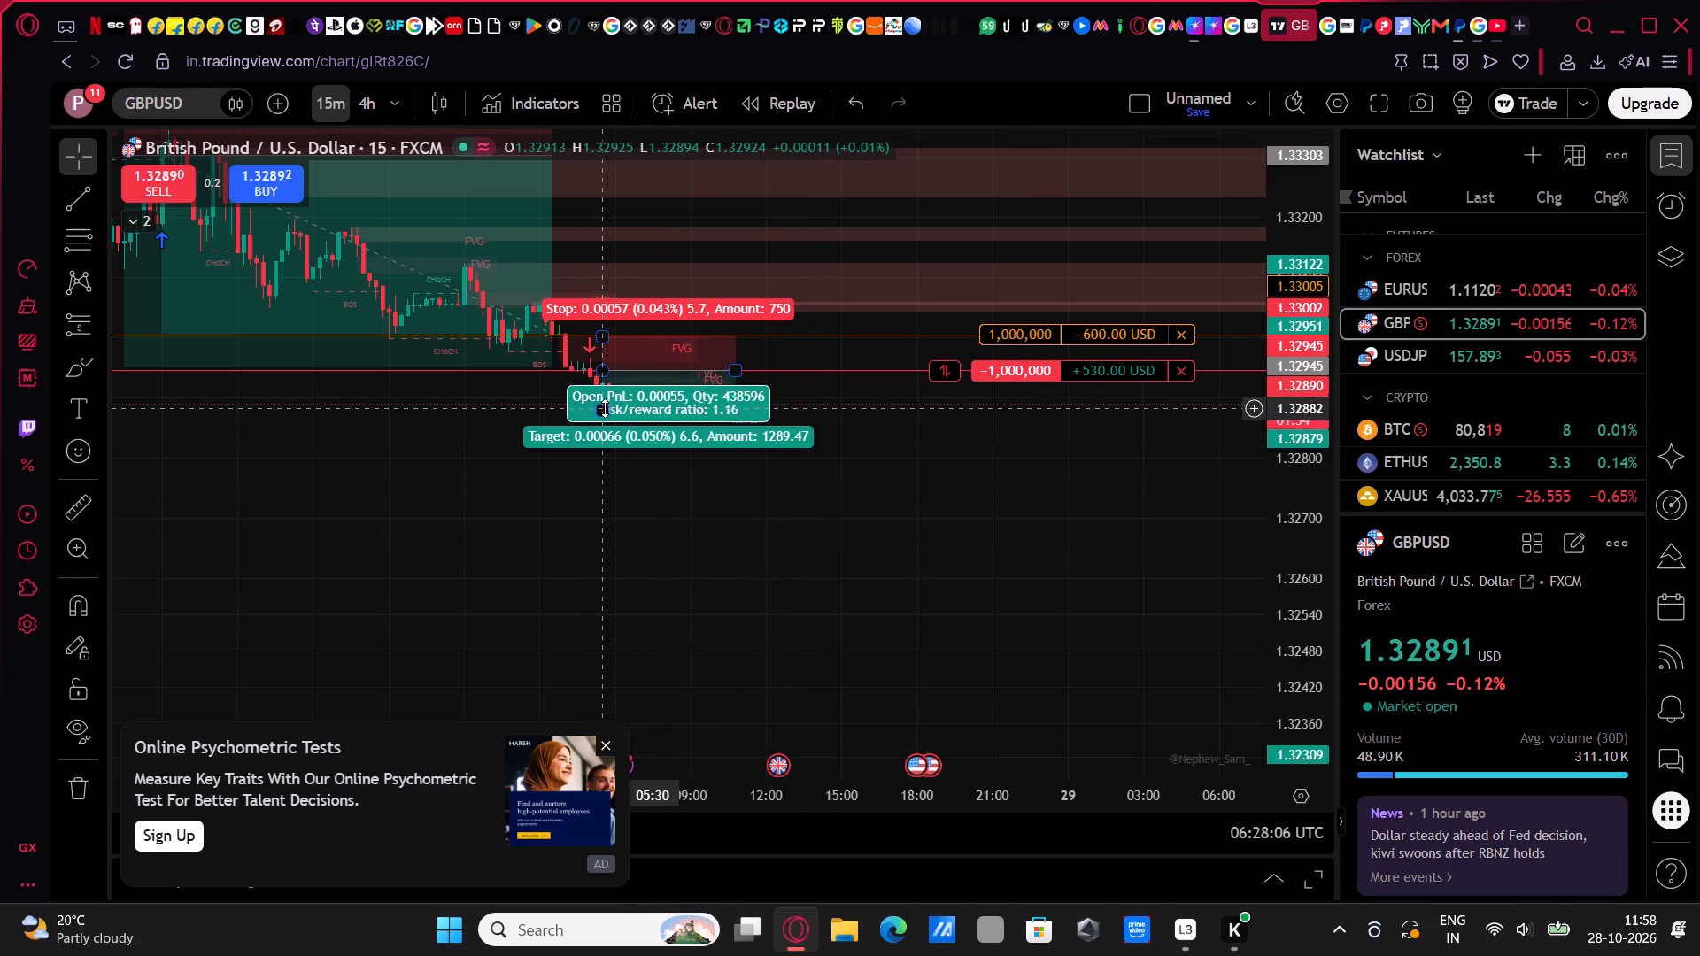
left_click_drag(605, 408, 597, 489)
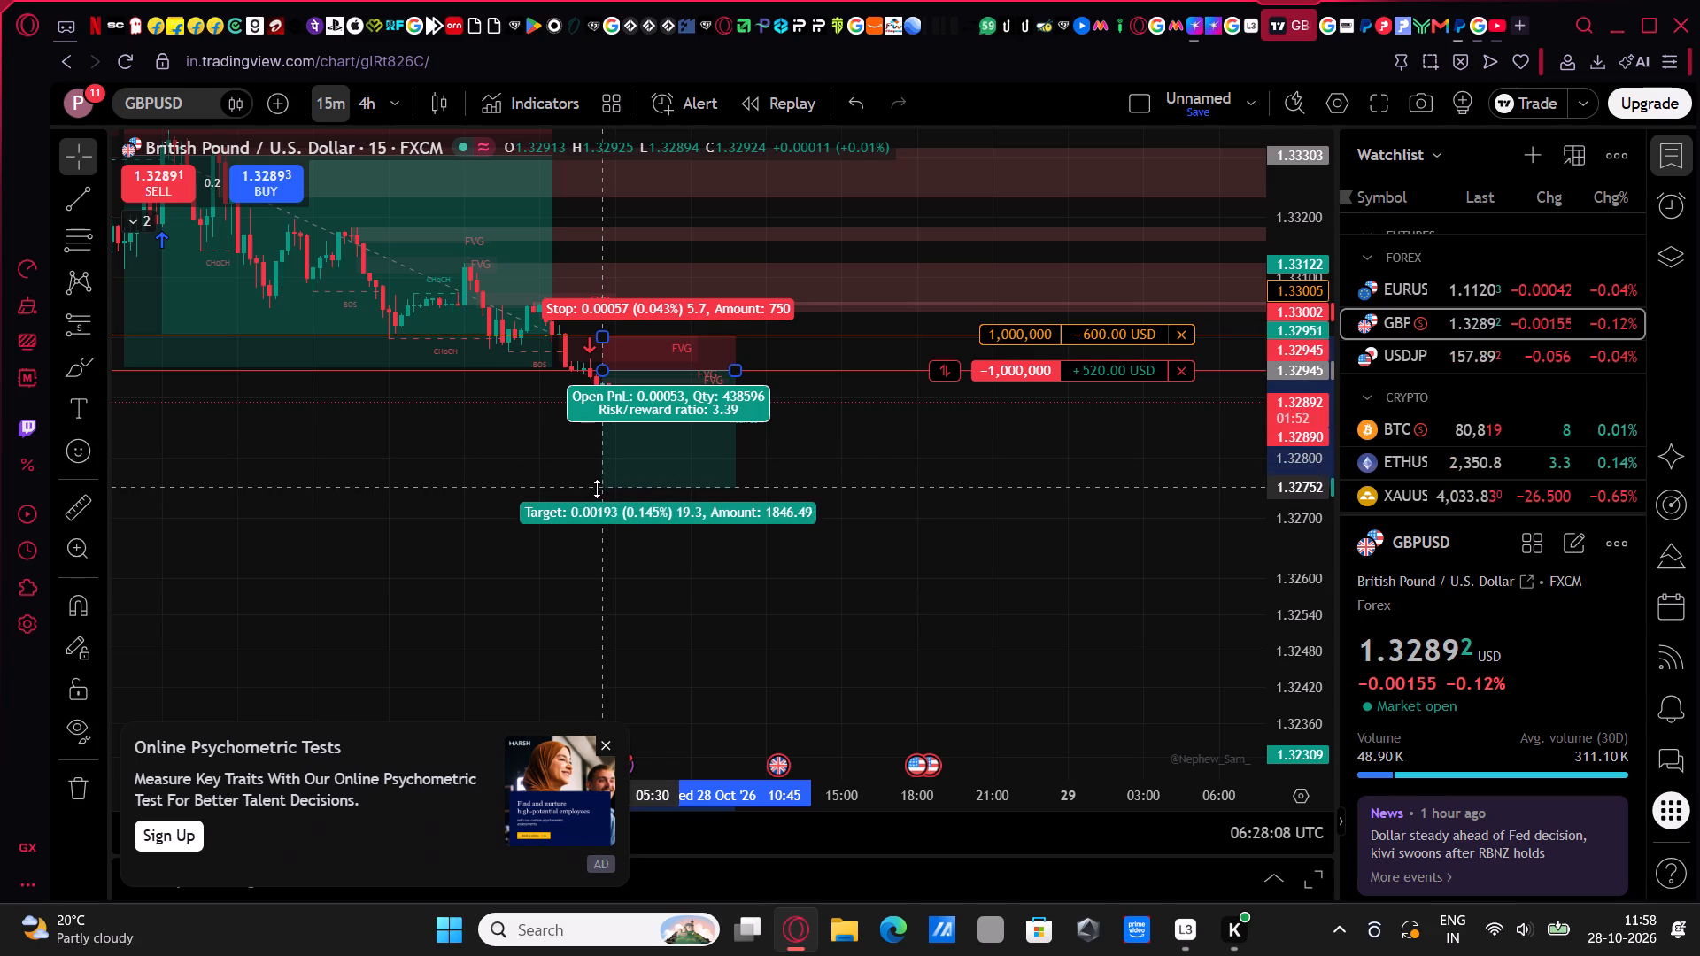
left_click_drag(597, 489, 598, 493)
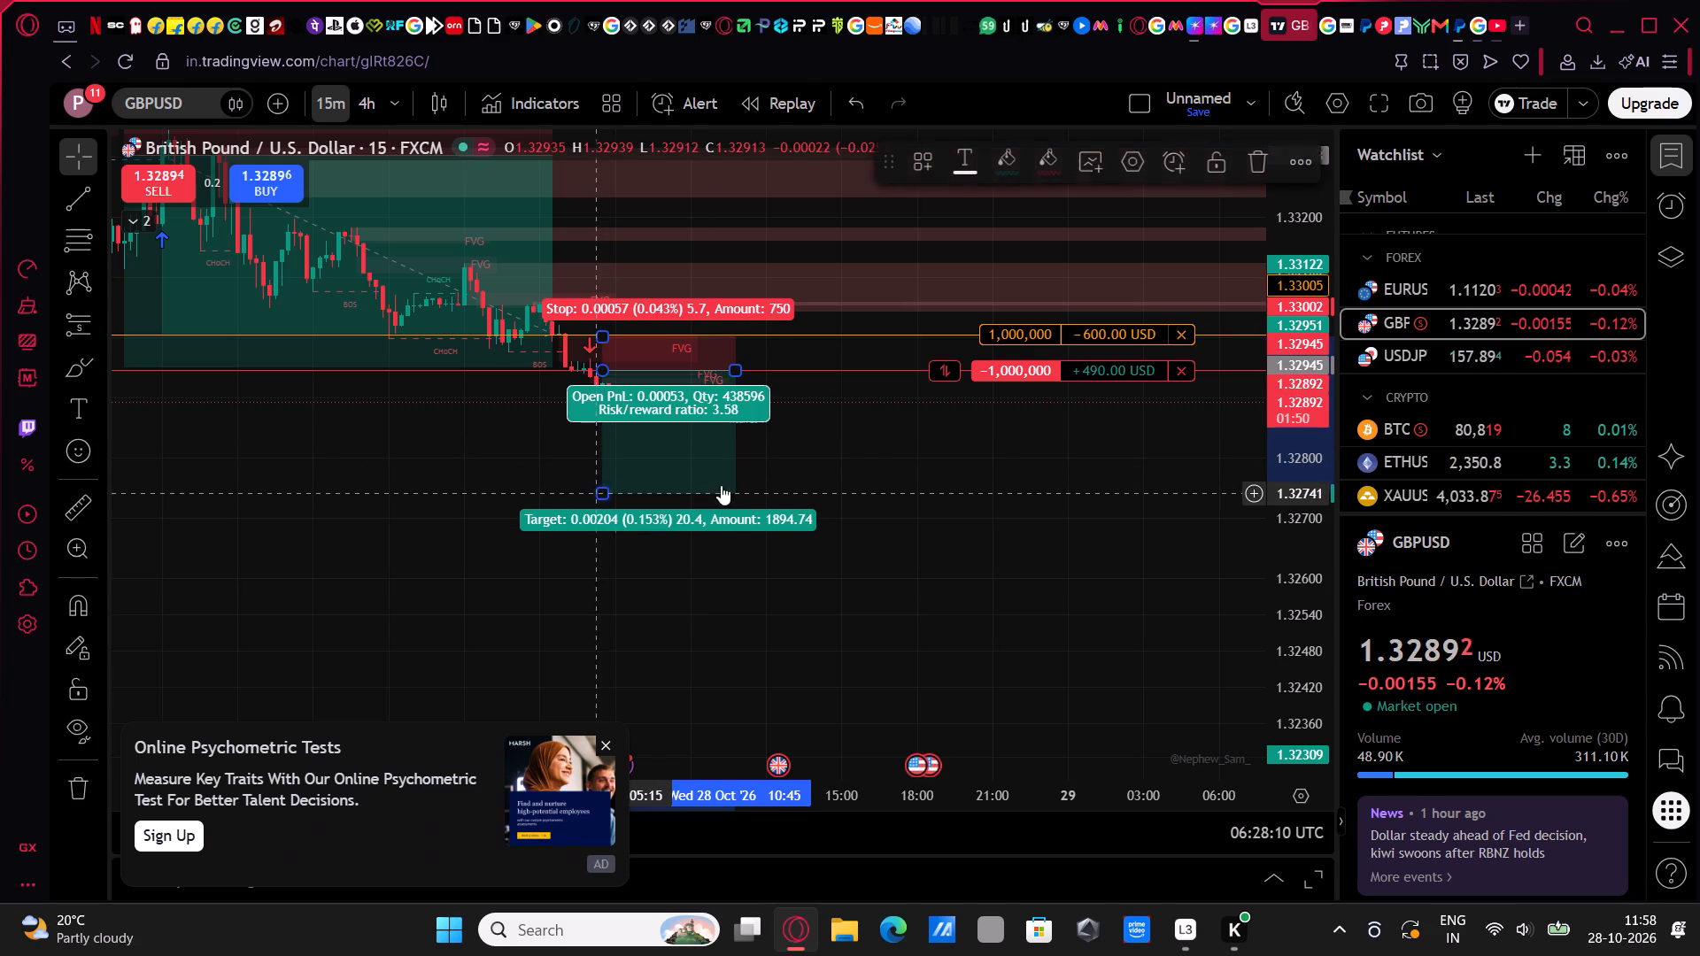
left_click(885, 488)
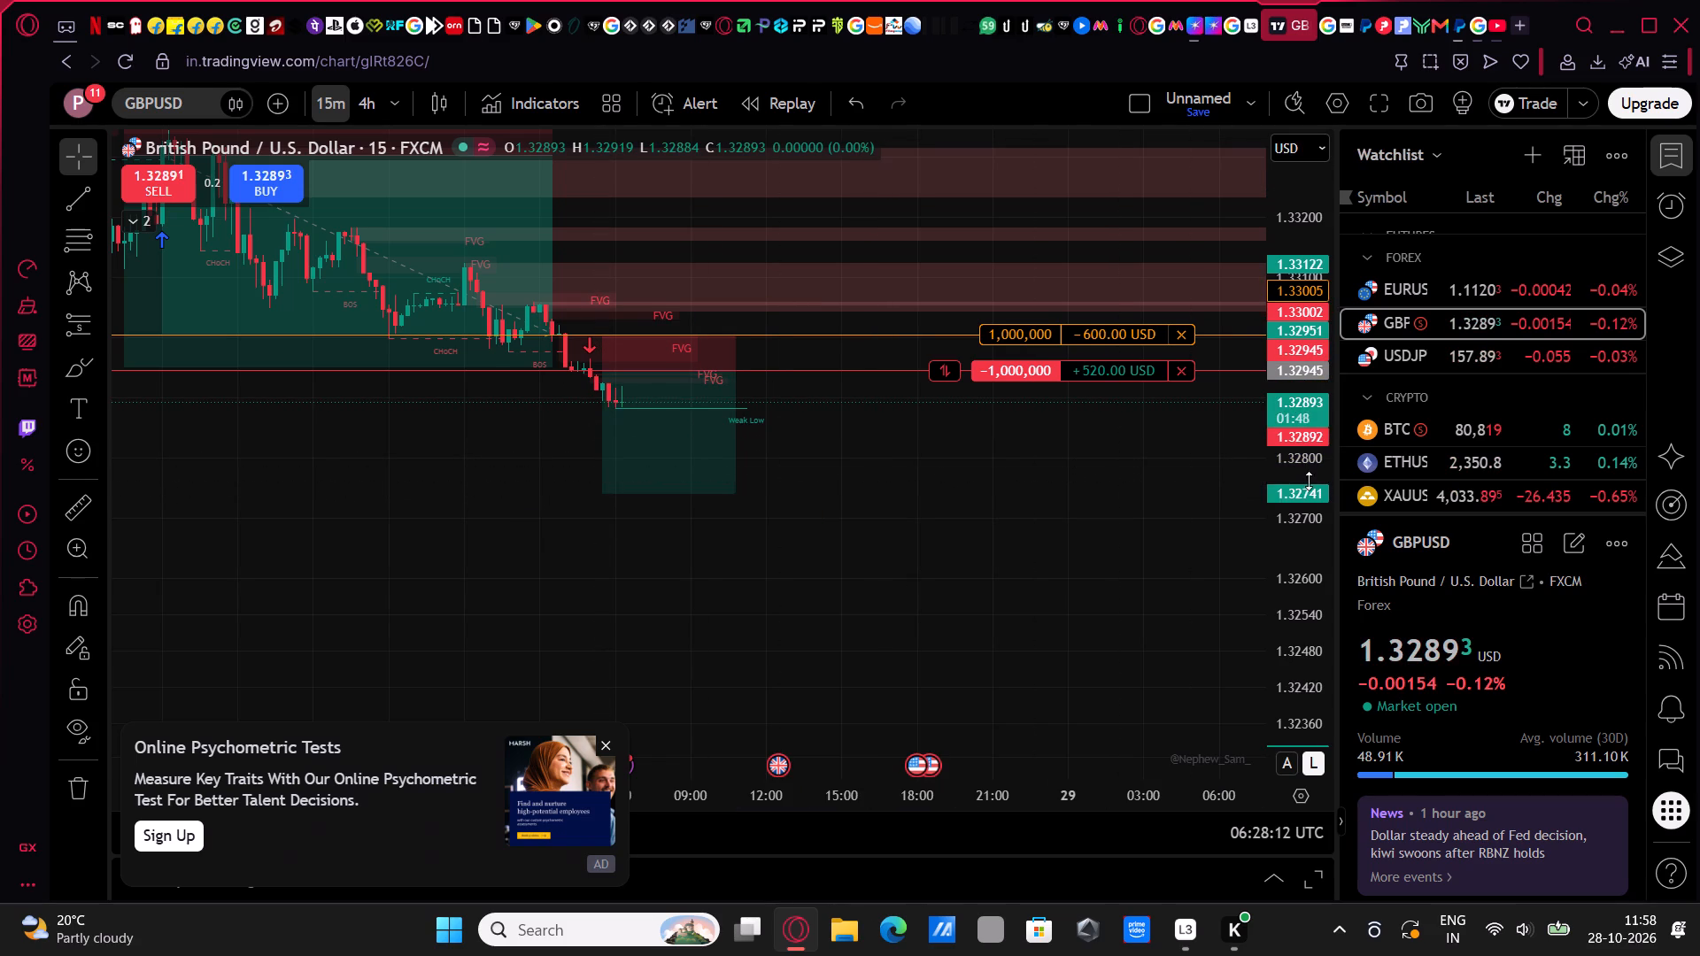
Raise the take-profit order of the open GBPUSD short position to about 1.32746 and submit the modification.
left_click_drag(1309, 479, 1327, 337)
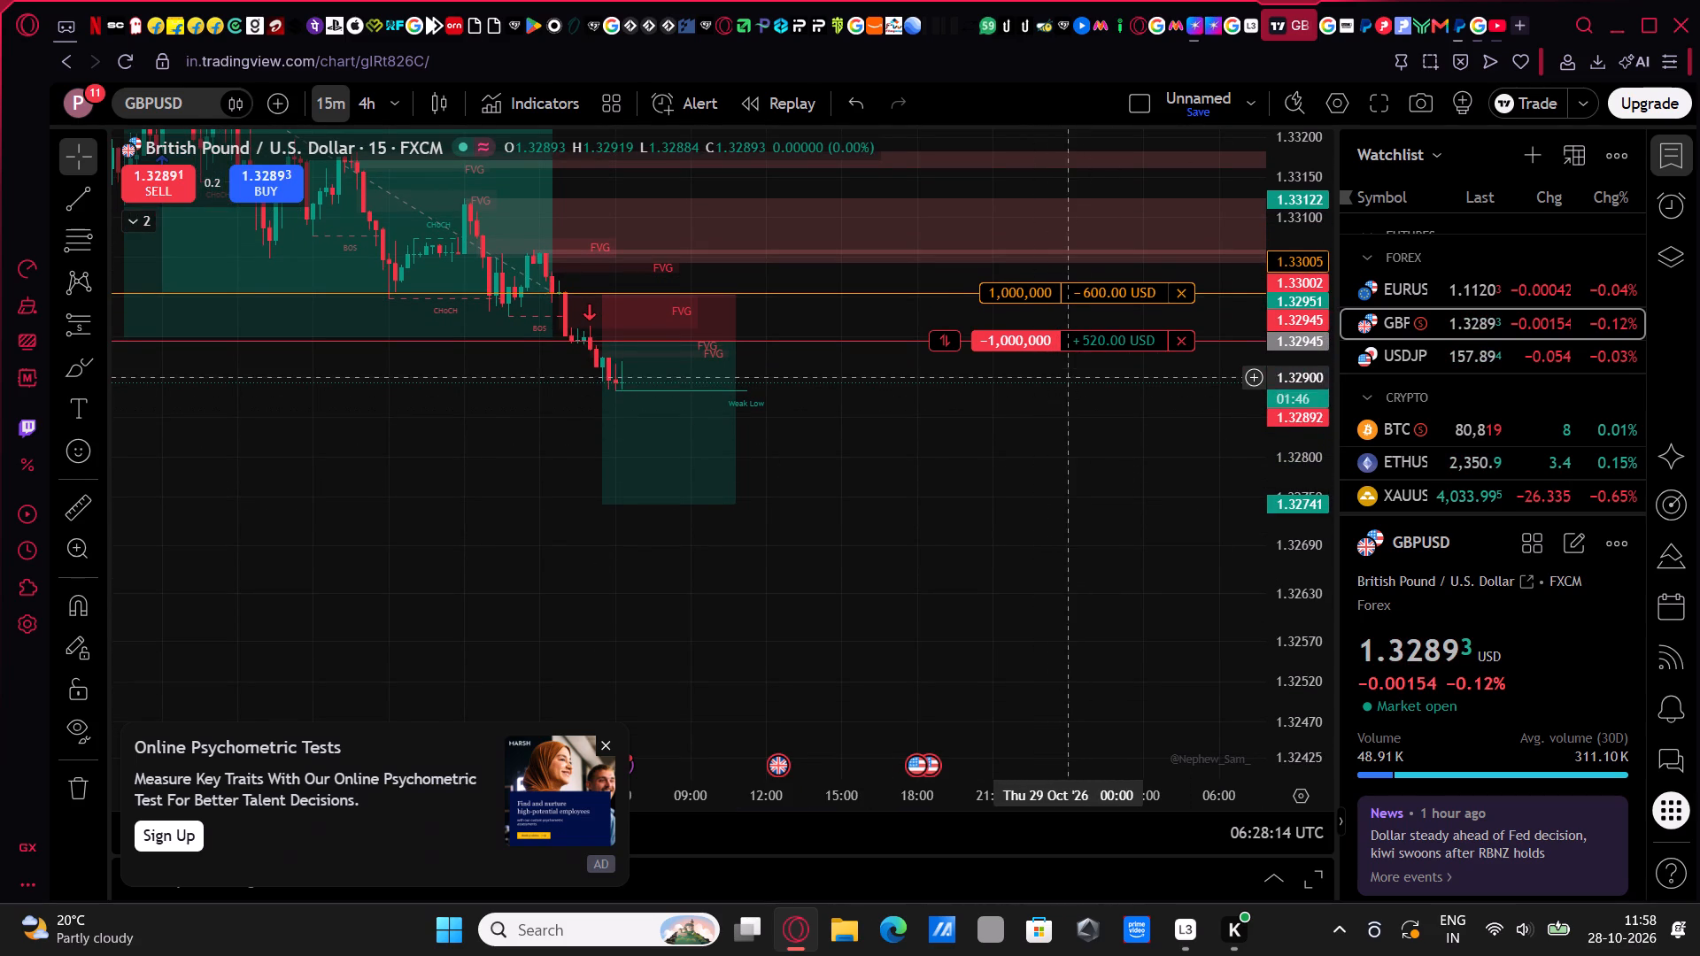
left_click(1002, 340)
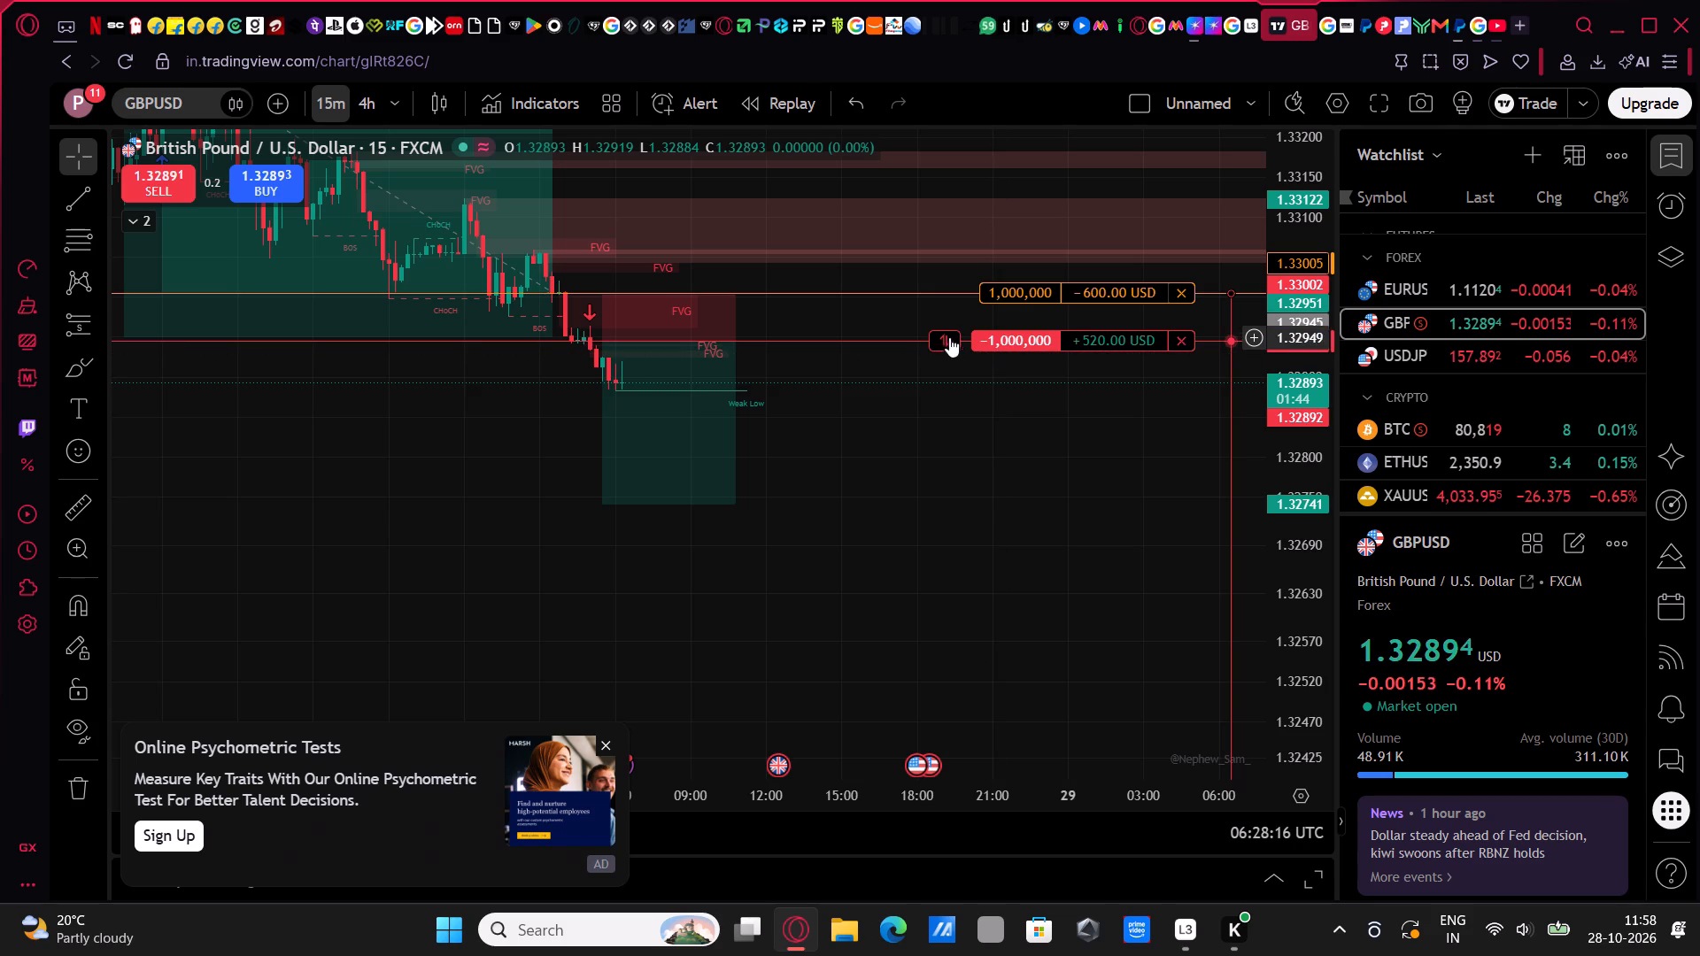
left_click_drag(1006, 335, 1006, 389)
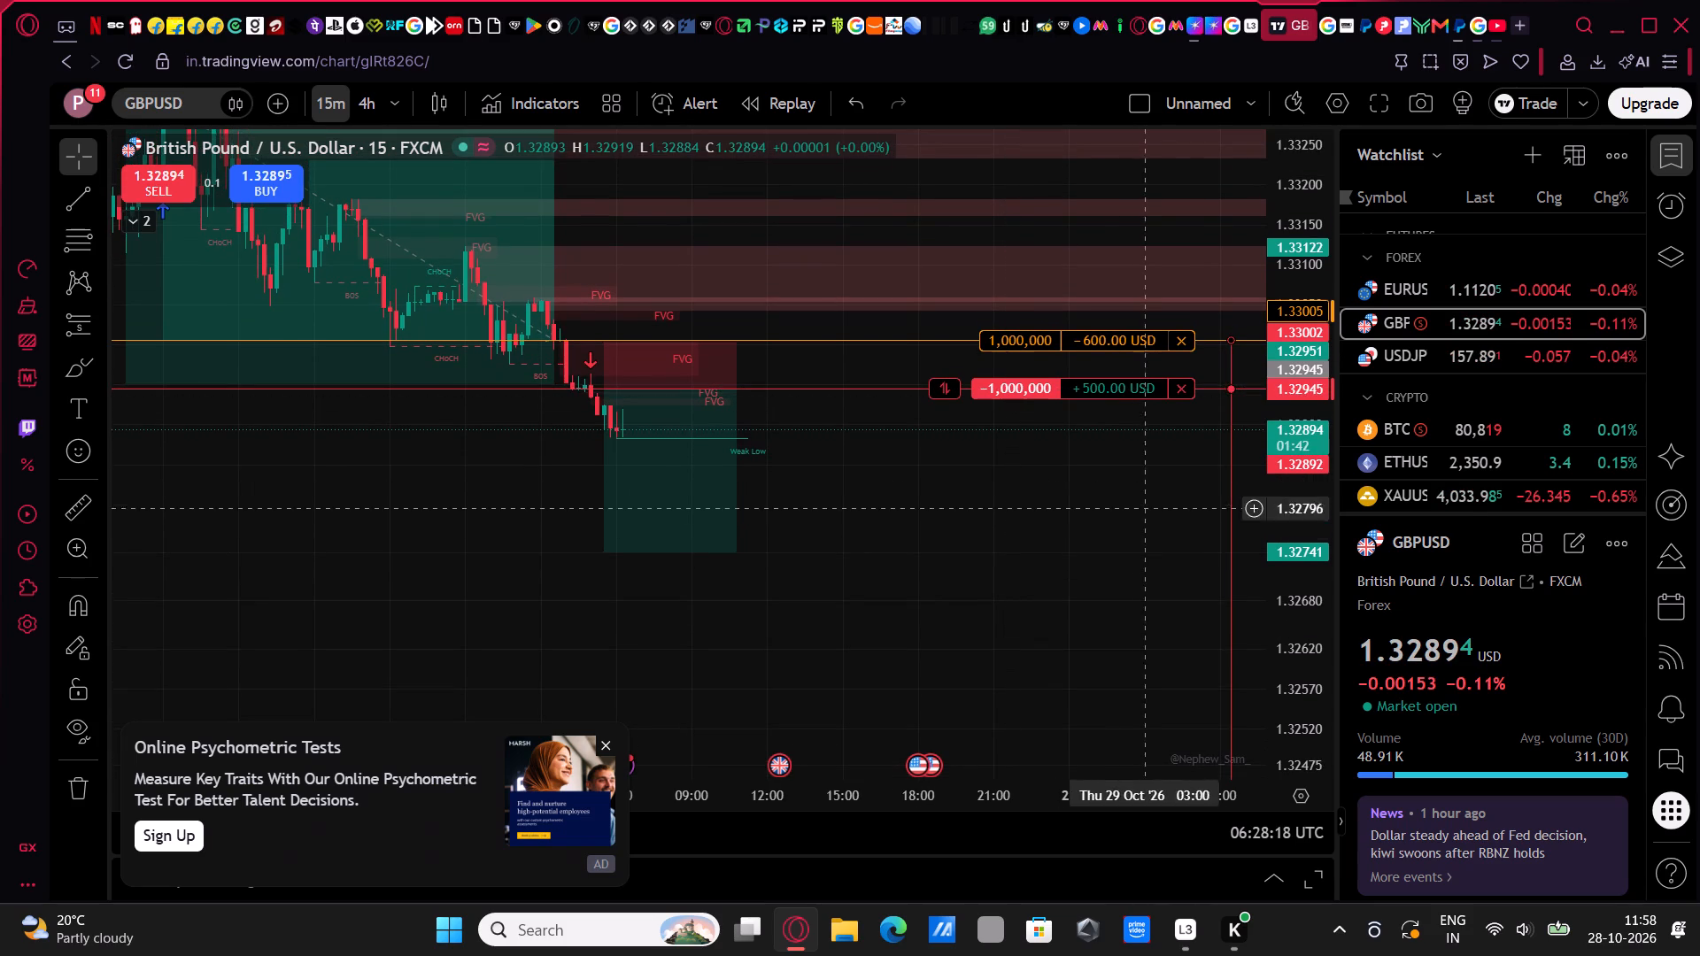
left_click_drag(1287, 490, 1289, 752)
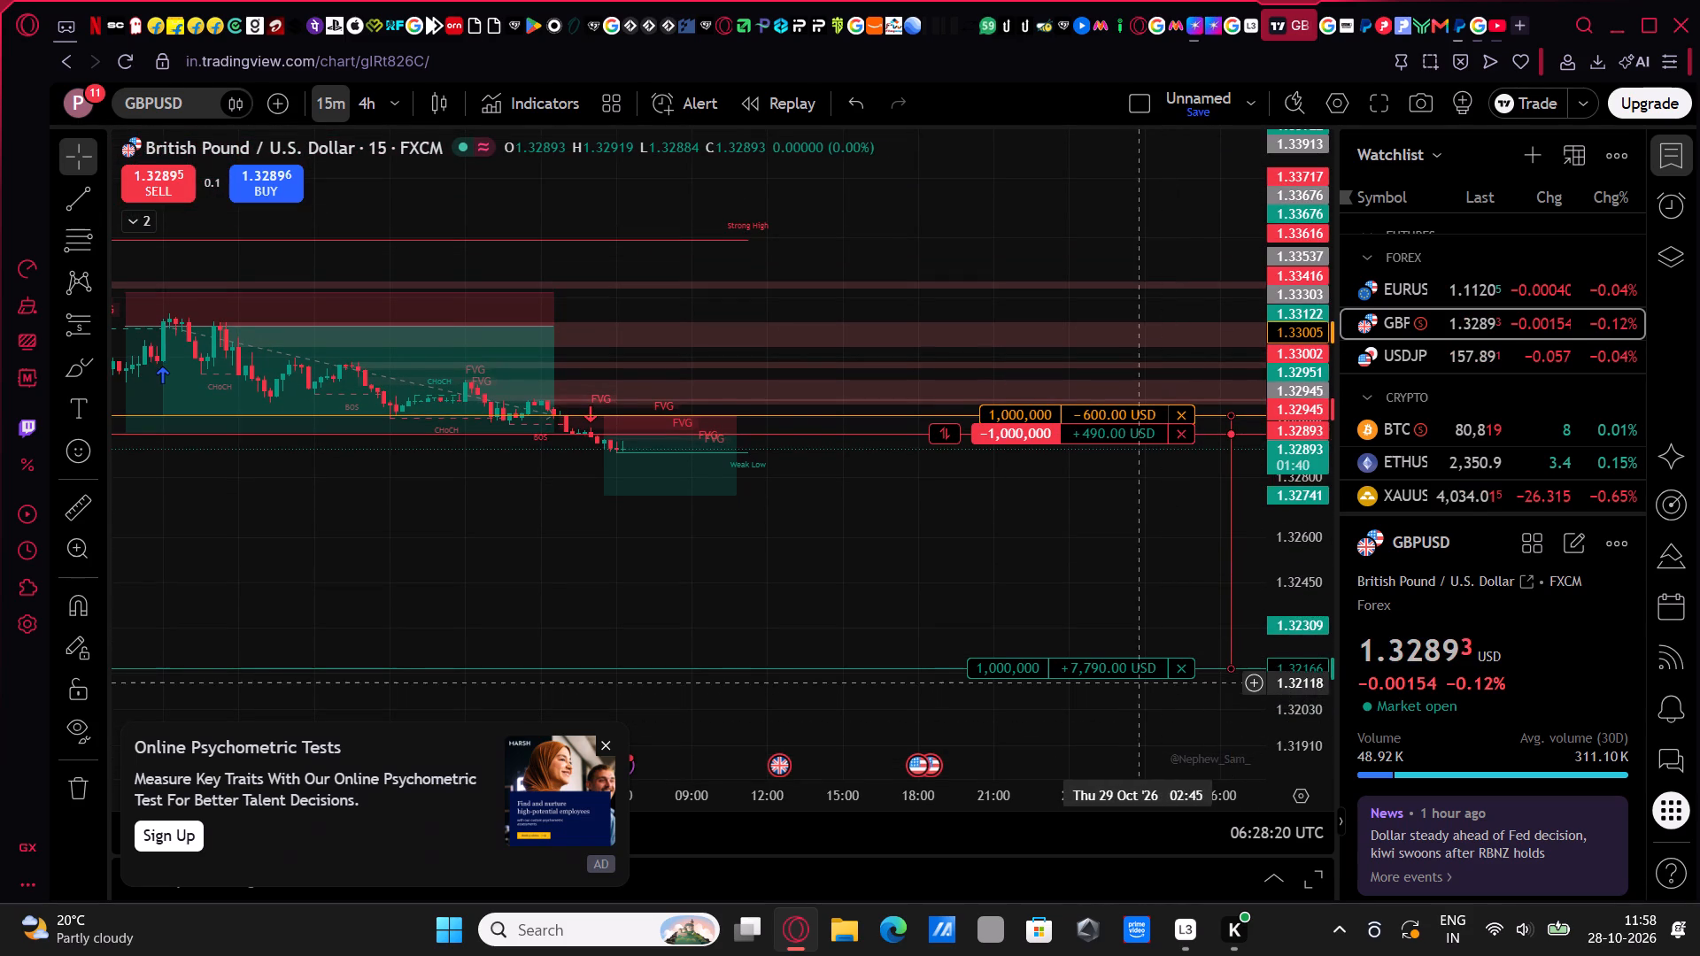
left_click_drag(1123, 665, 1134, 497)
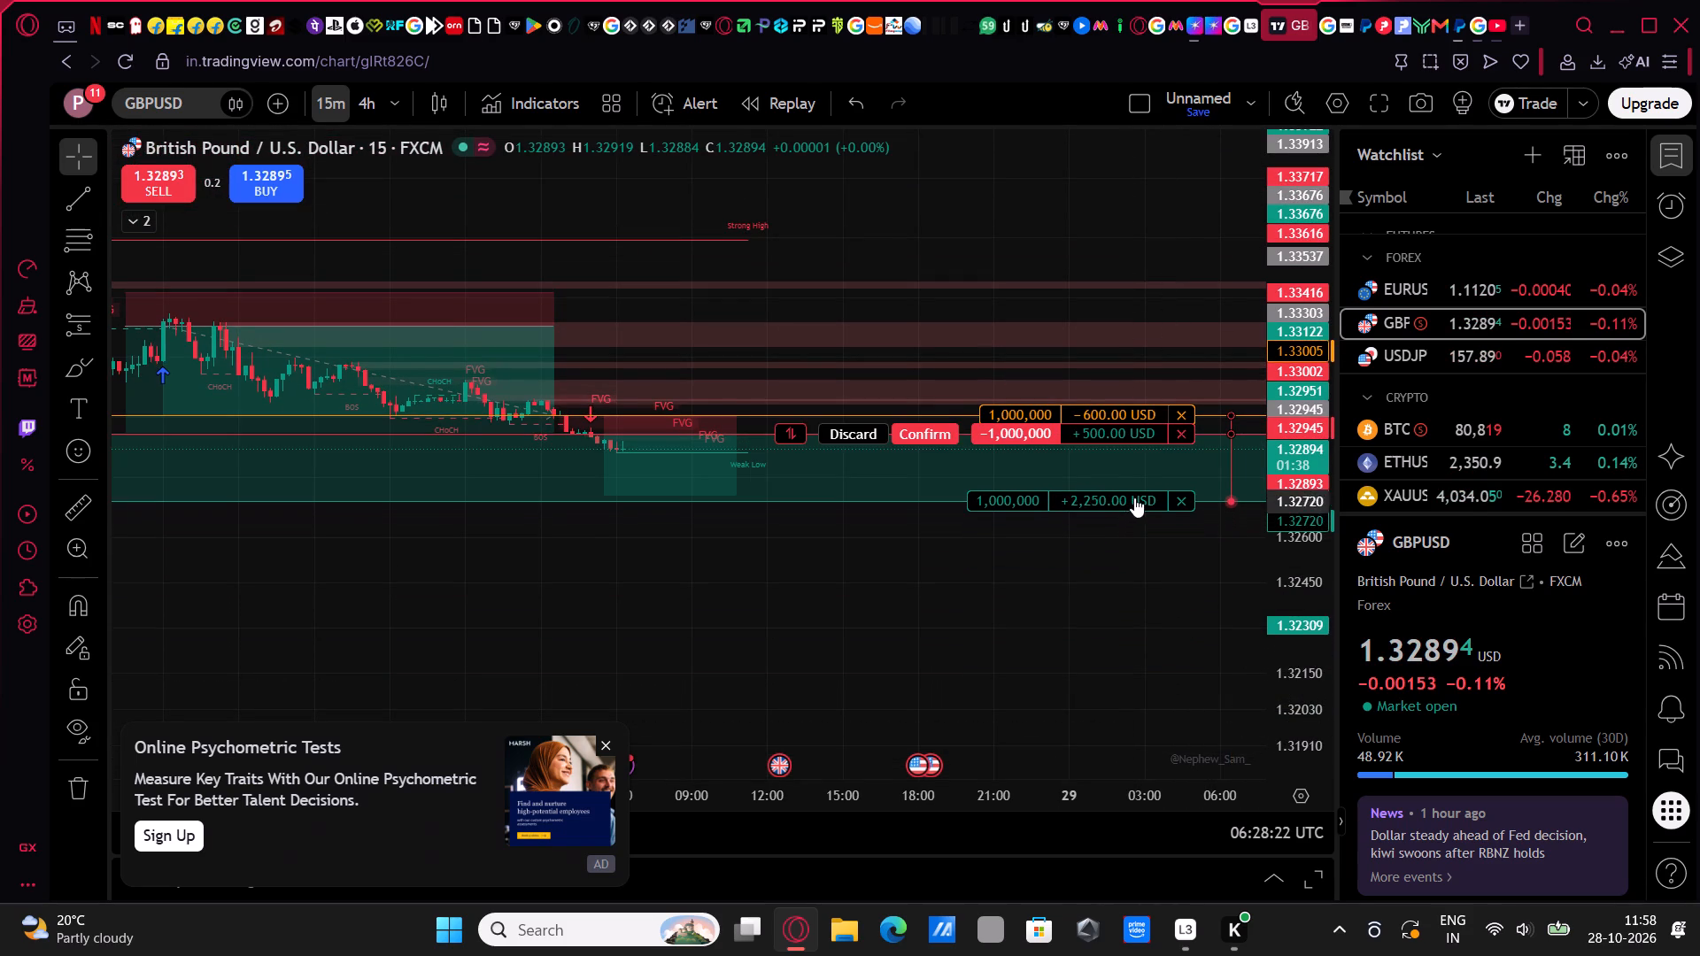
left_click_drag(1134, 497, 1138, 493)
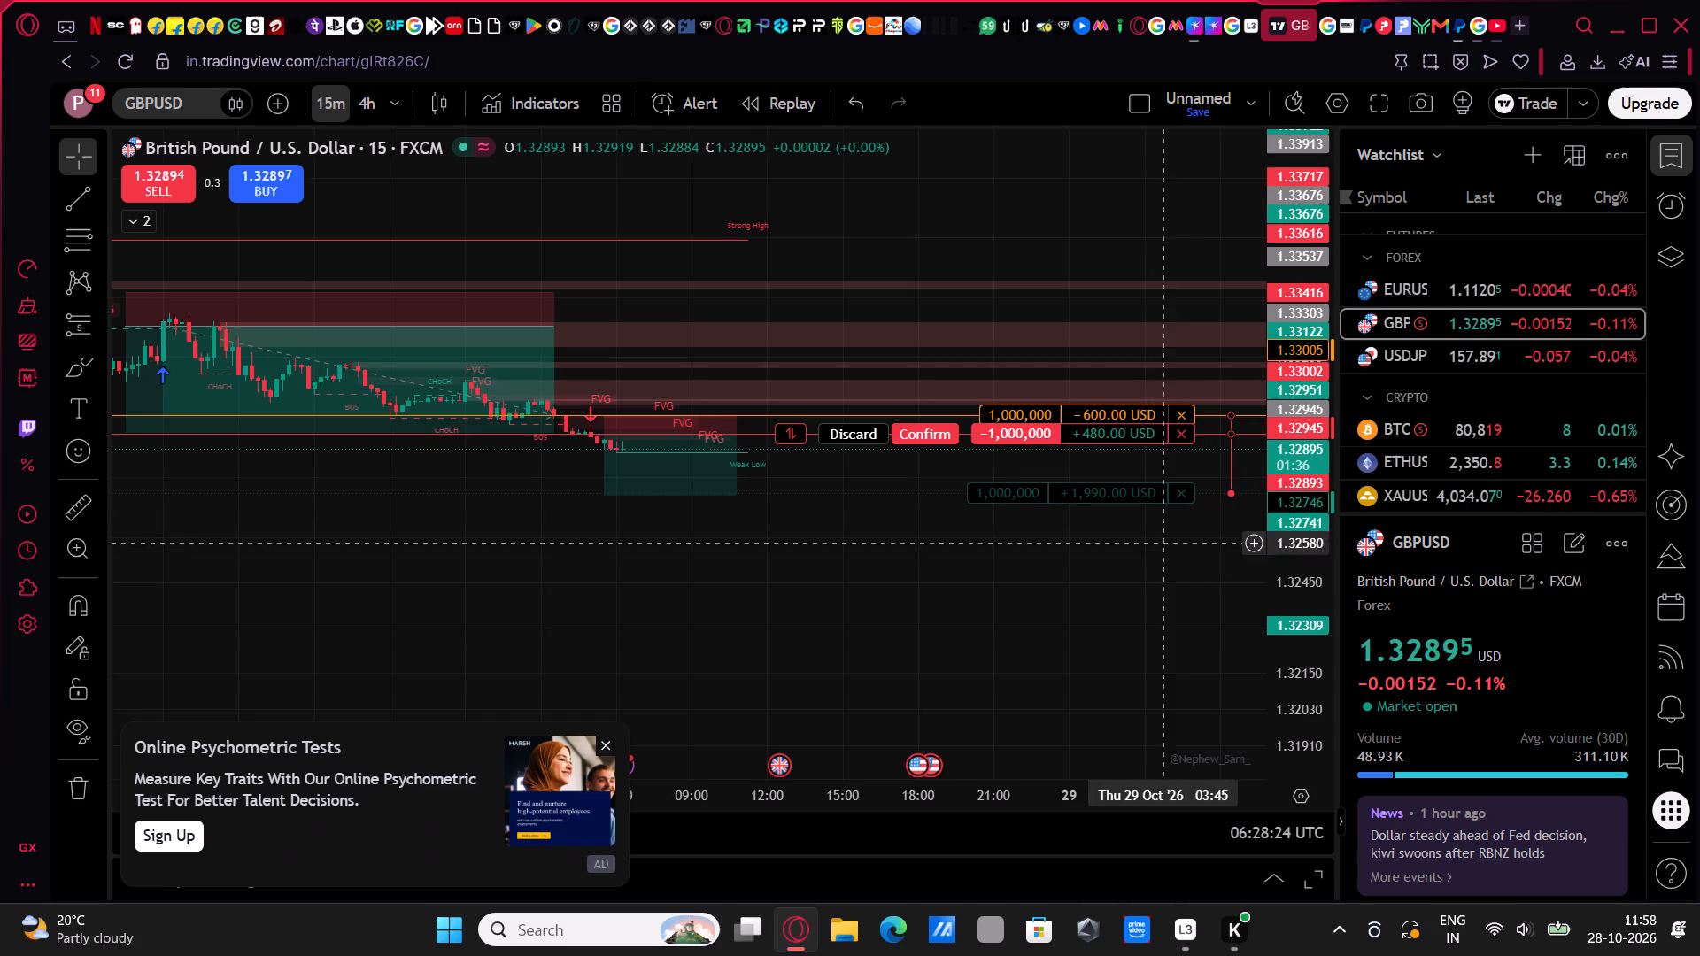
left_click_drag(1318, 527, 1296, 454)
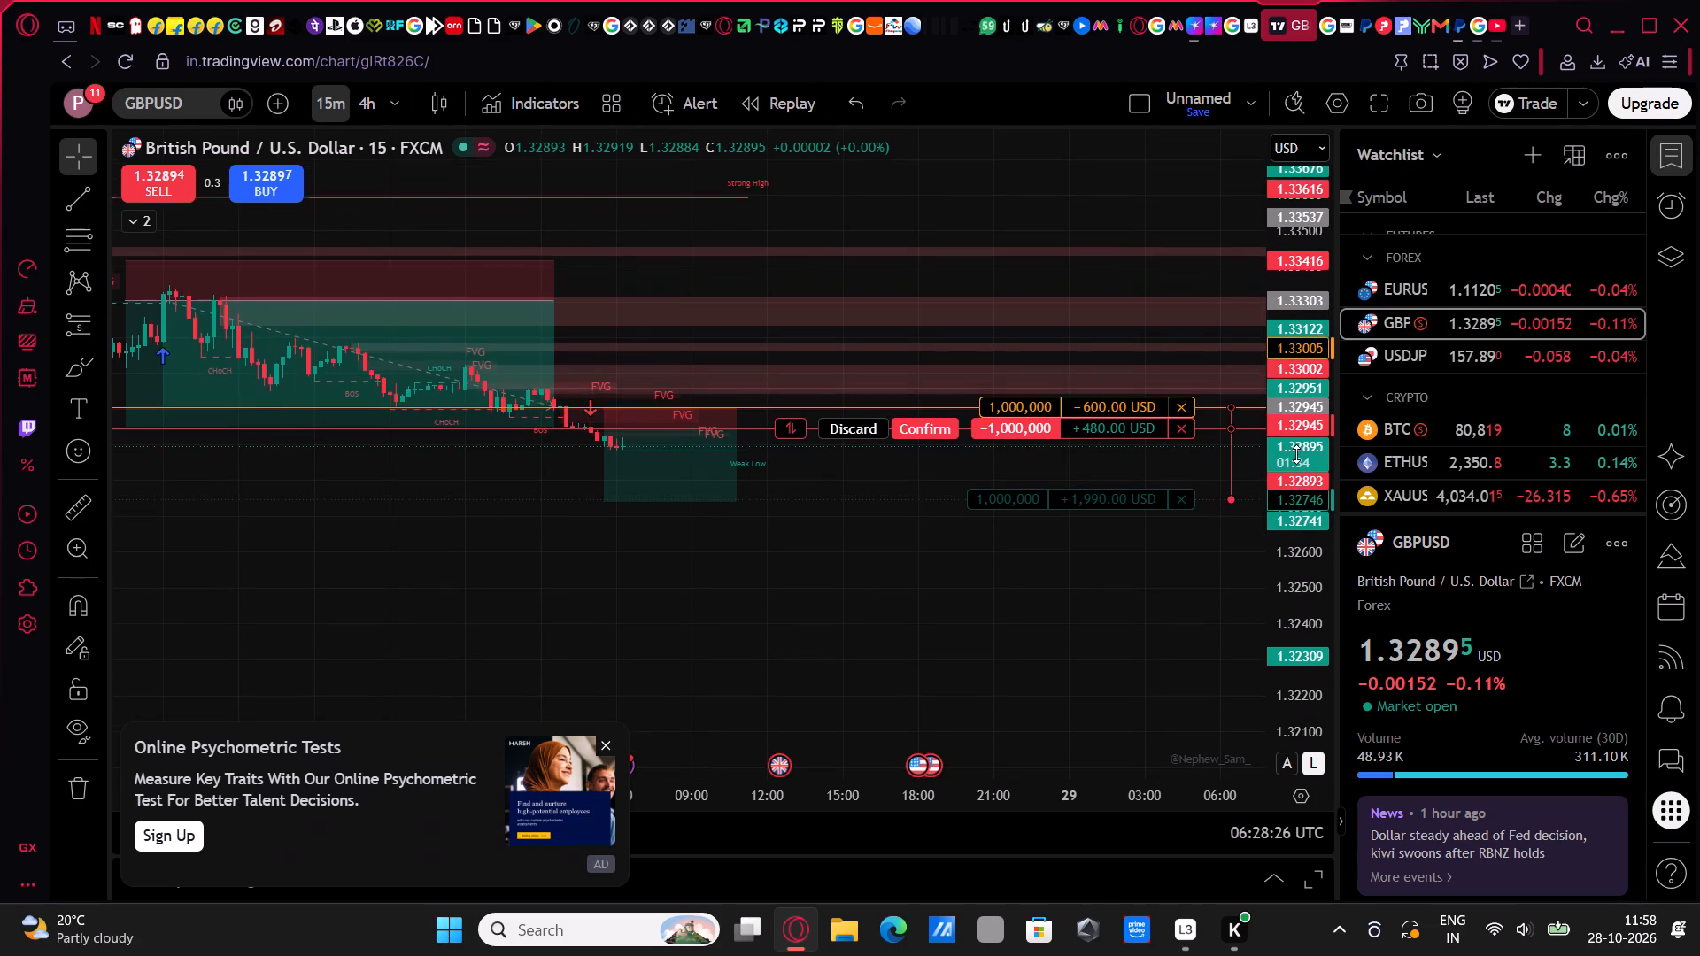
left_click_drag(1296, 454, 1311, 264)
left_click_drag(1297, 437, 1317, 279)
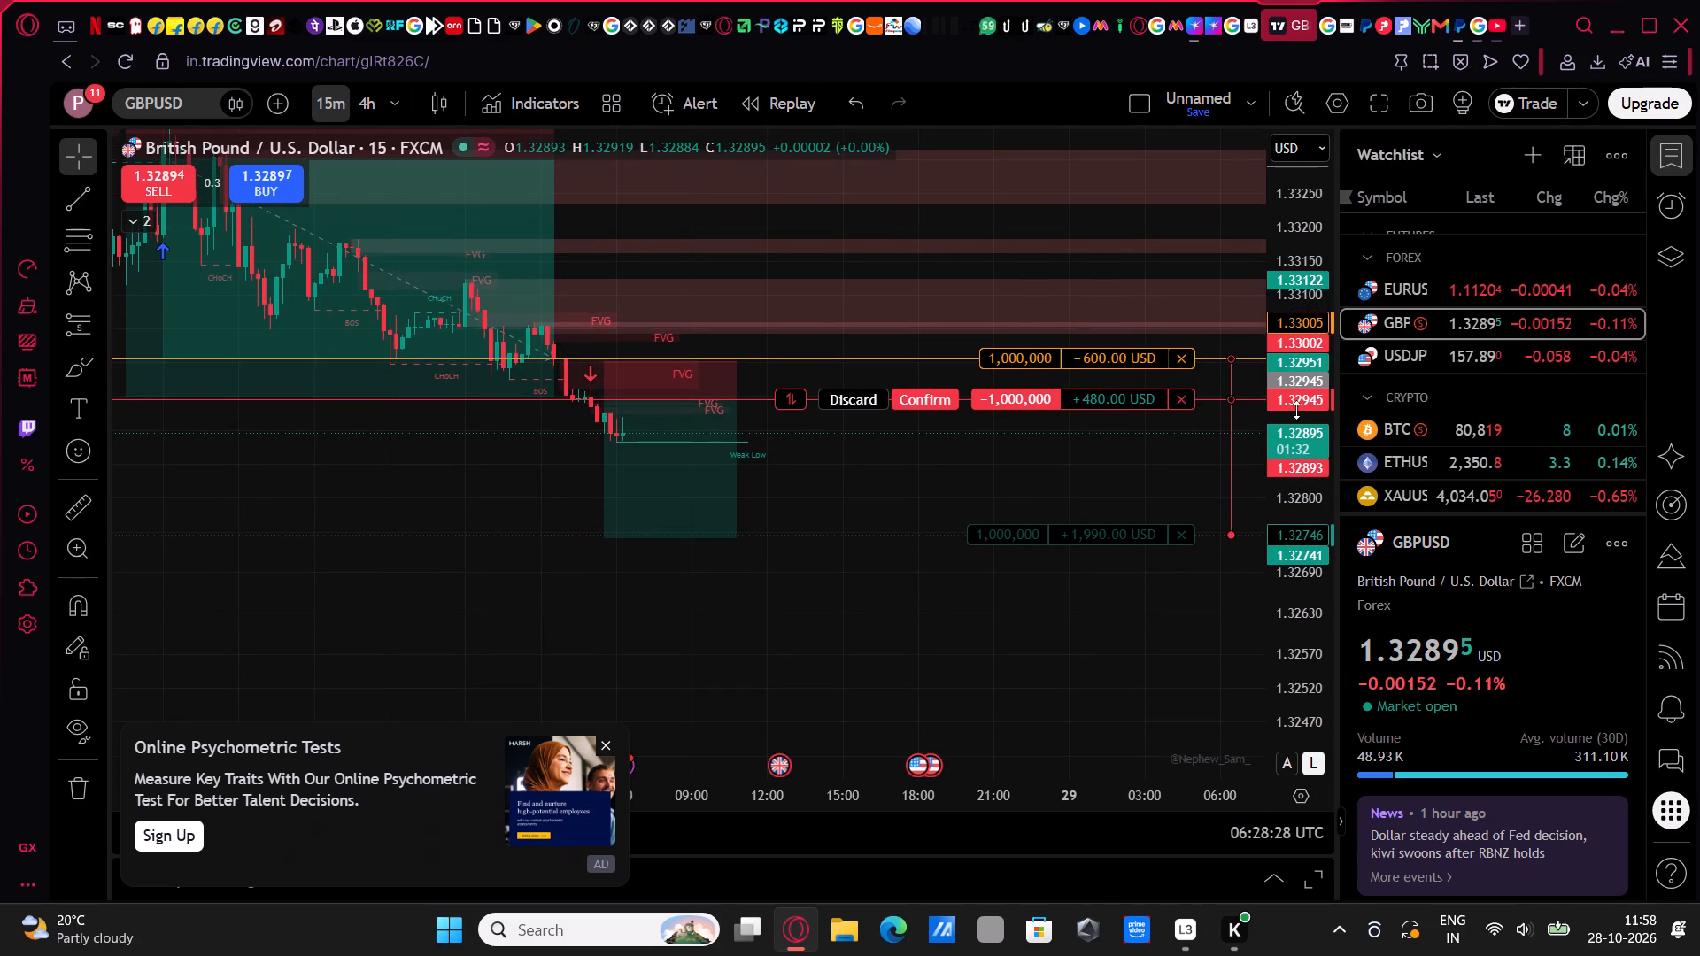
left_click(944, 405)
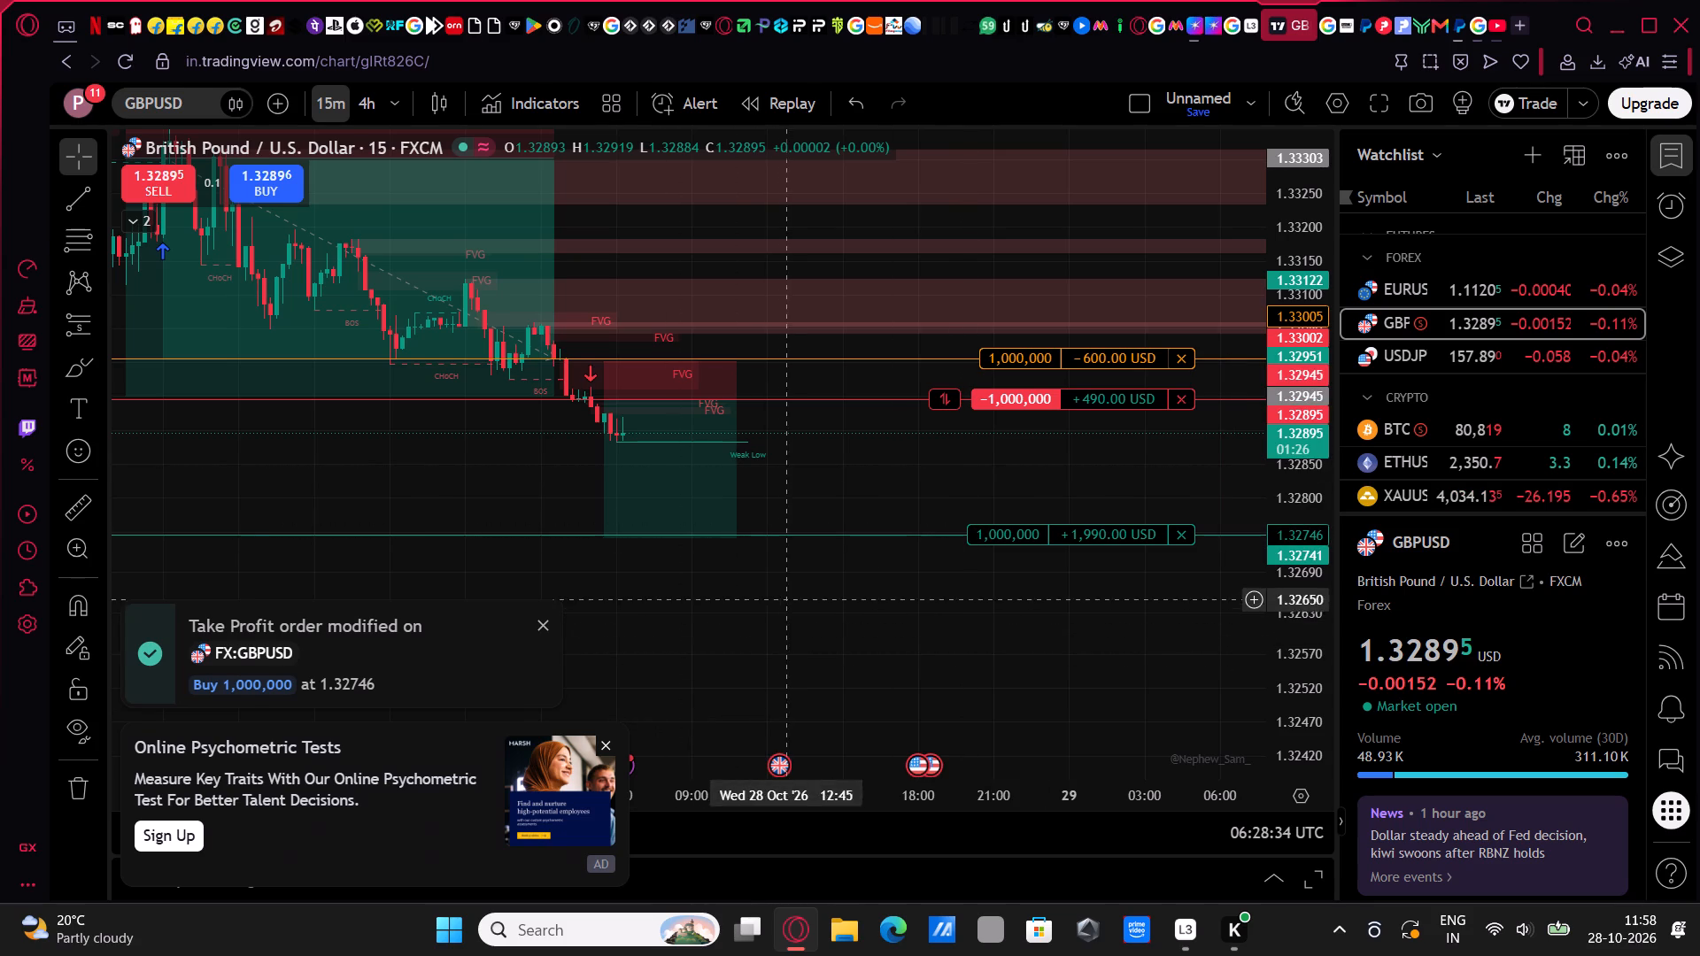
Dismiss the advertisement covering the chart.
left_click_drag(542, 630, 607, 747)
left_click(607, 747)
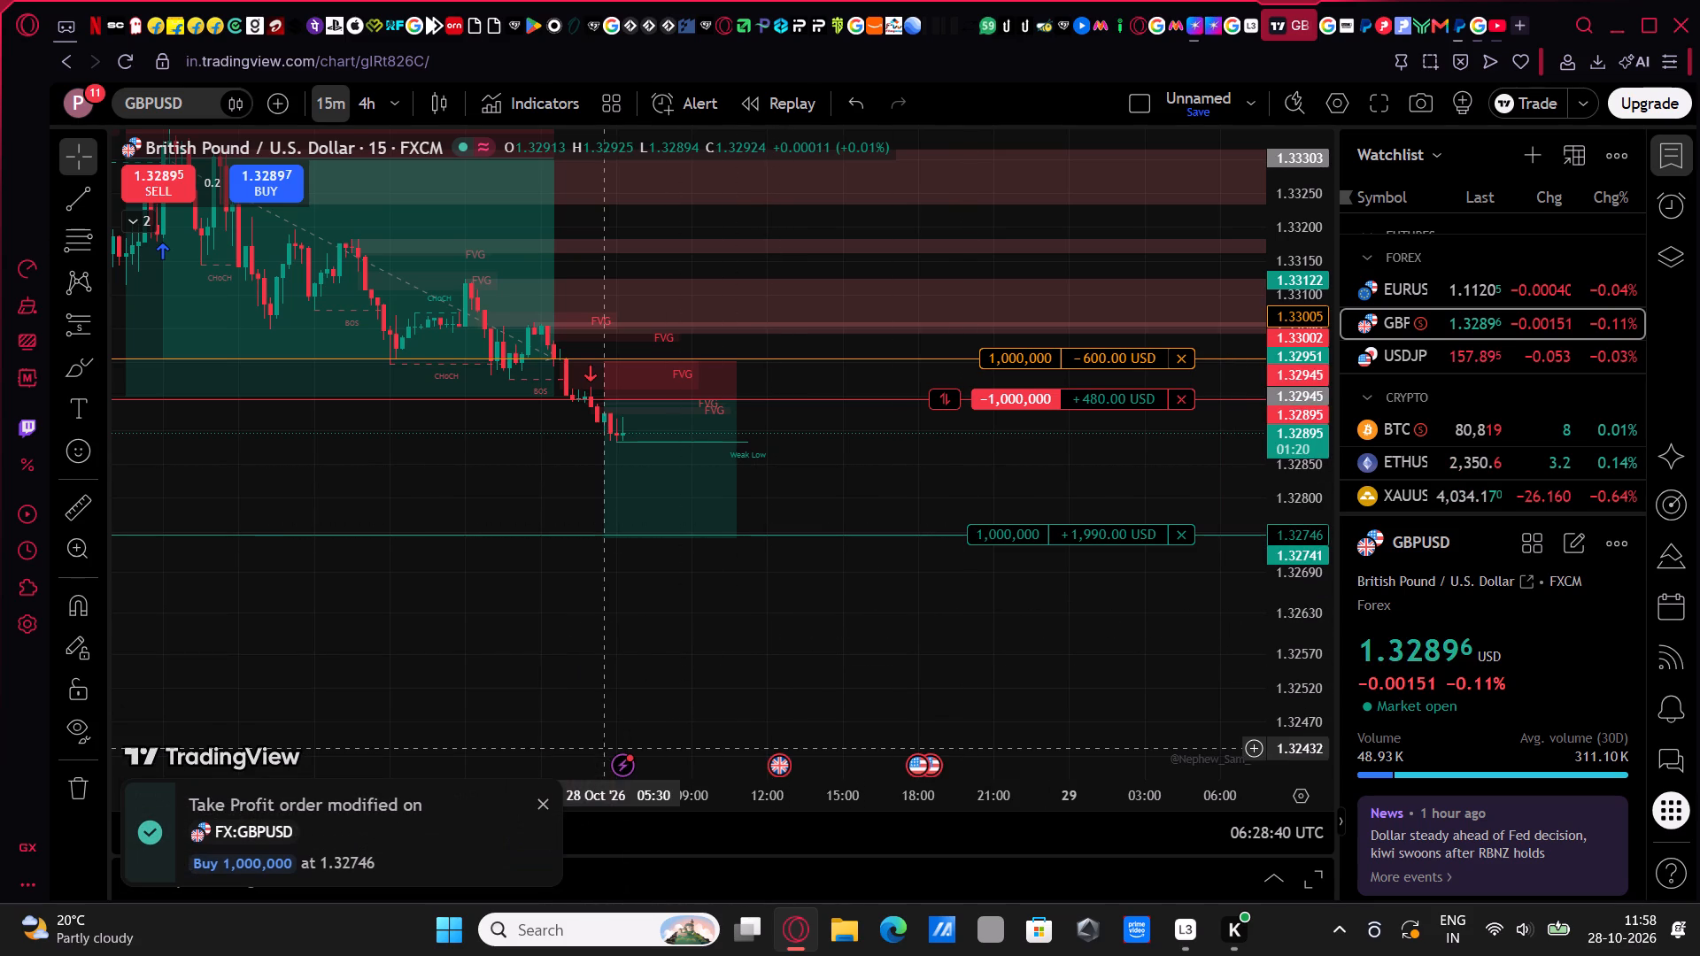
Examine the USOIL, GBPUSD and GOLD charts from the watchlist, including the stop and target levels of the open short positions.
scroll(1451, 382, "up", 2)
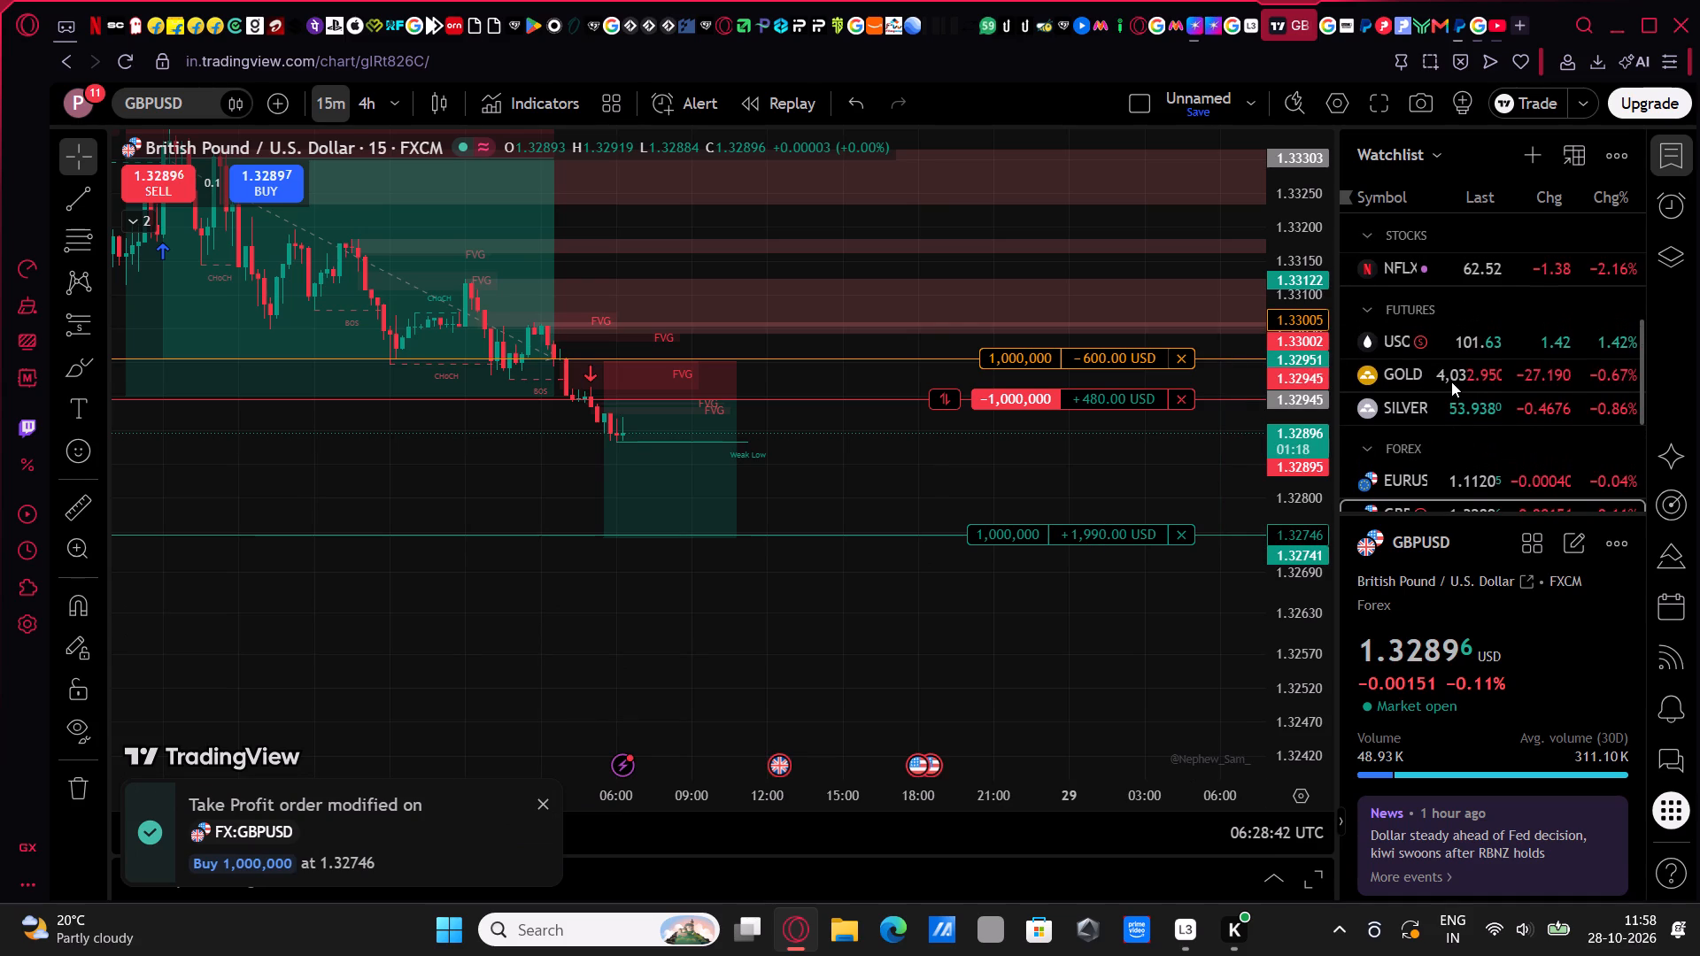
left_click(1399, 345)
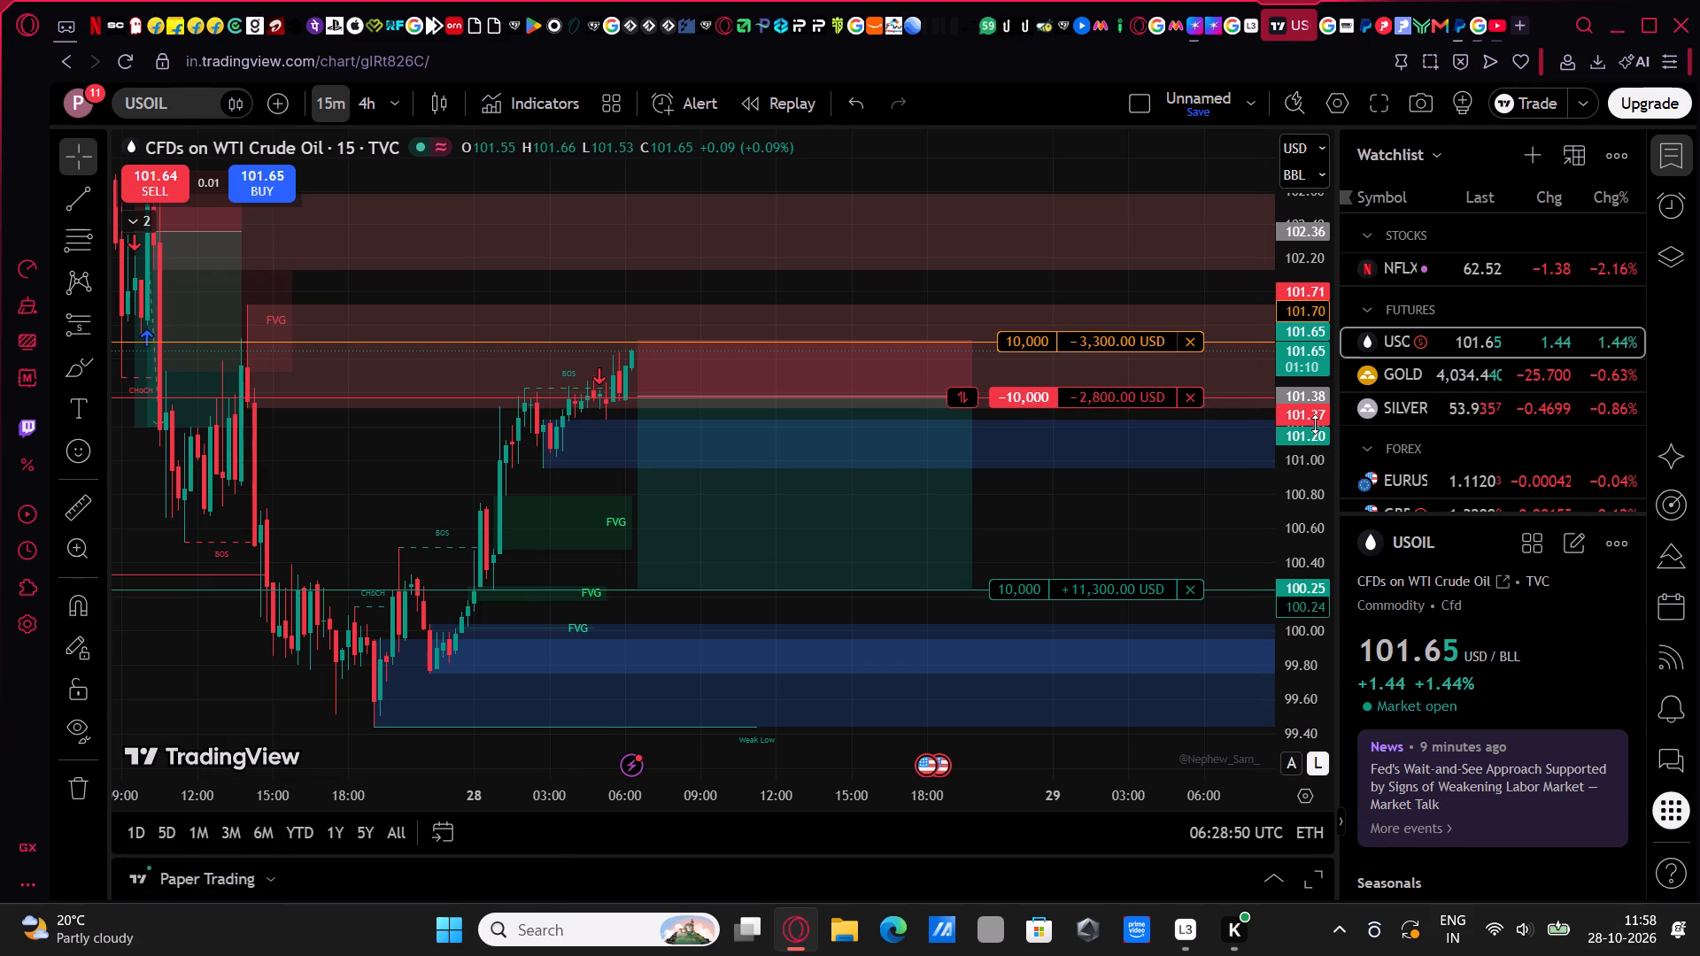
left_click_drag(1316, 420, 1344, 335)
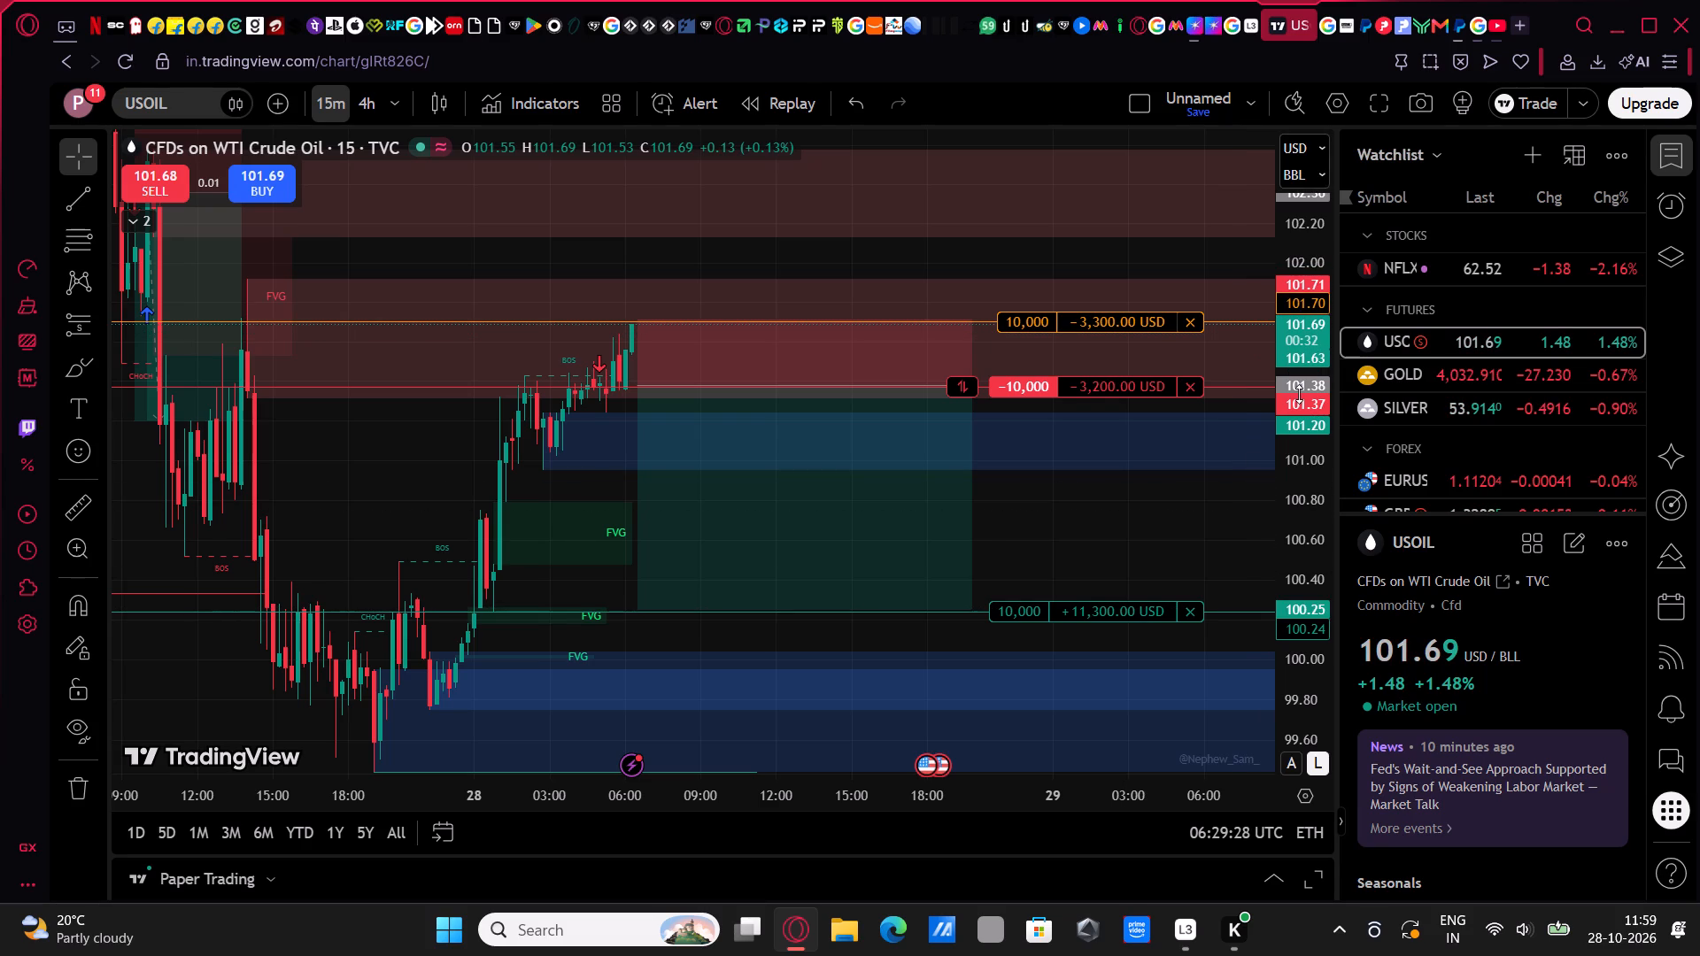
left_click_drag(1299, 394, 1290, 268)
left_click_drag(1168, 462, 1160, 403)
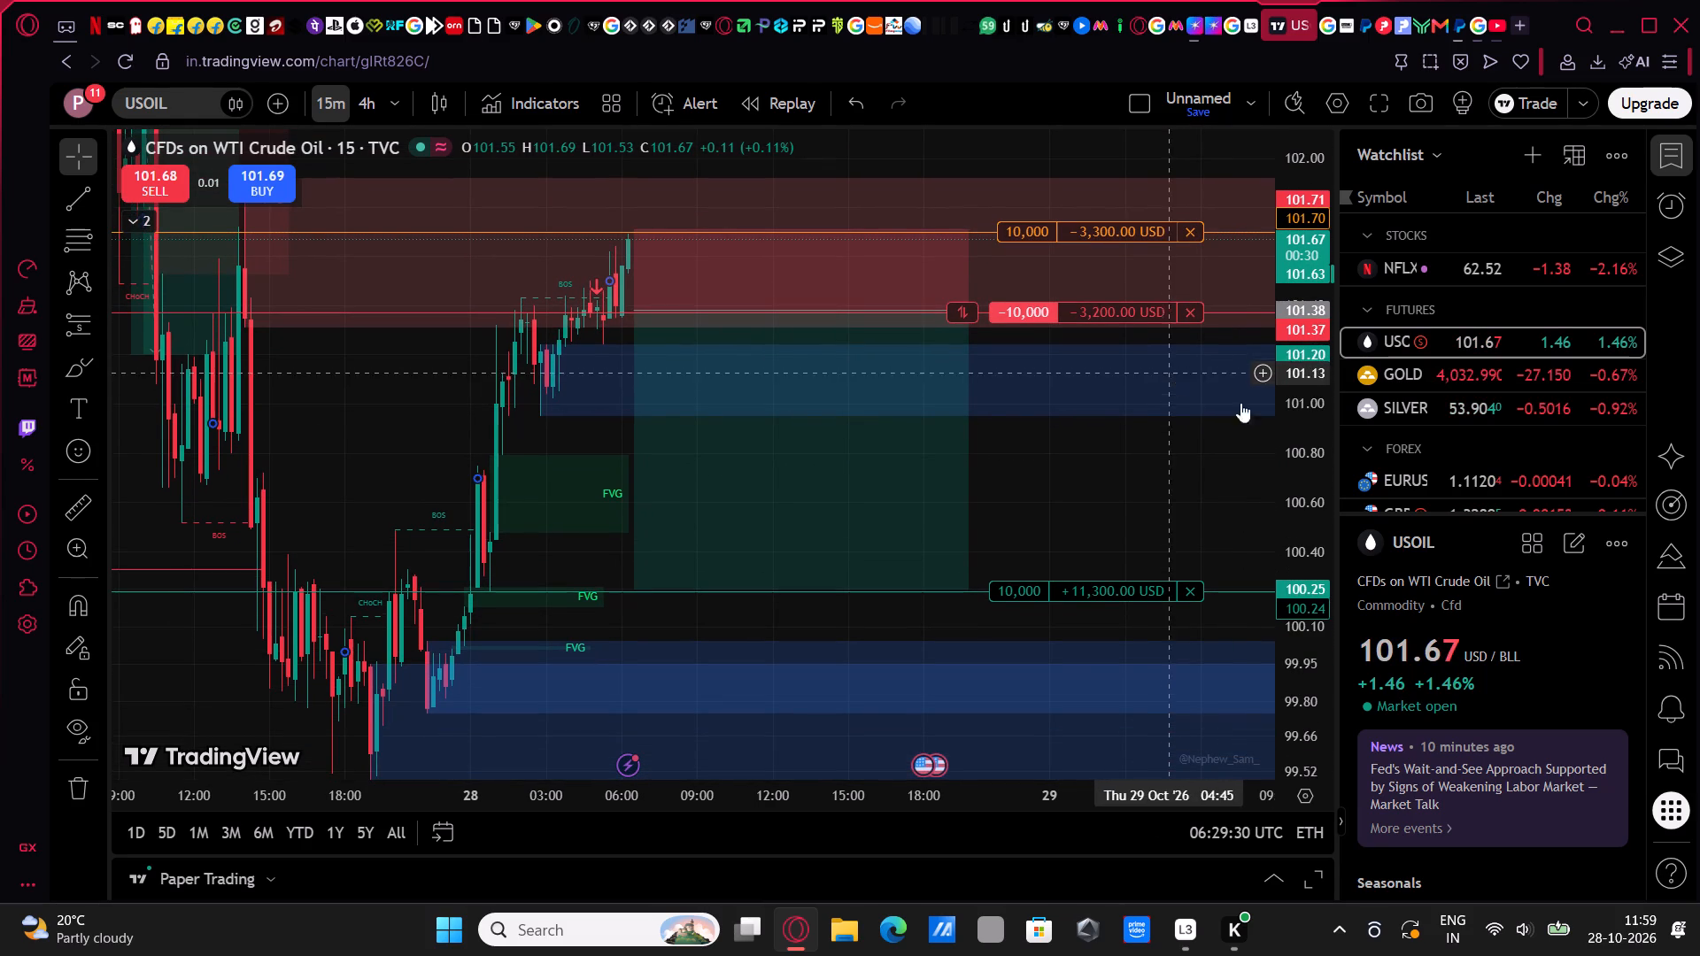
scroll(1413, 479, "down", 1)
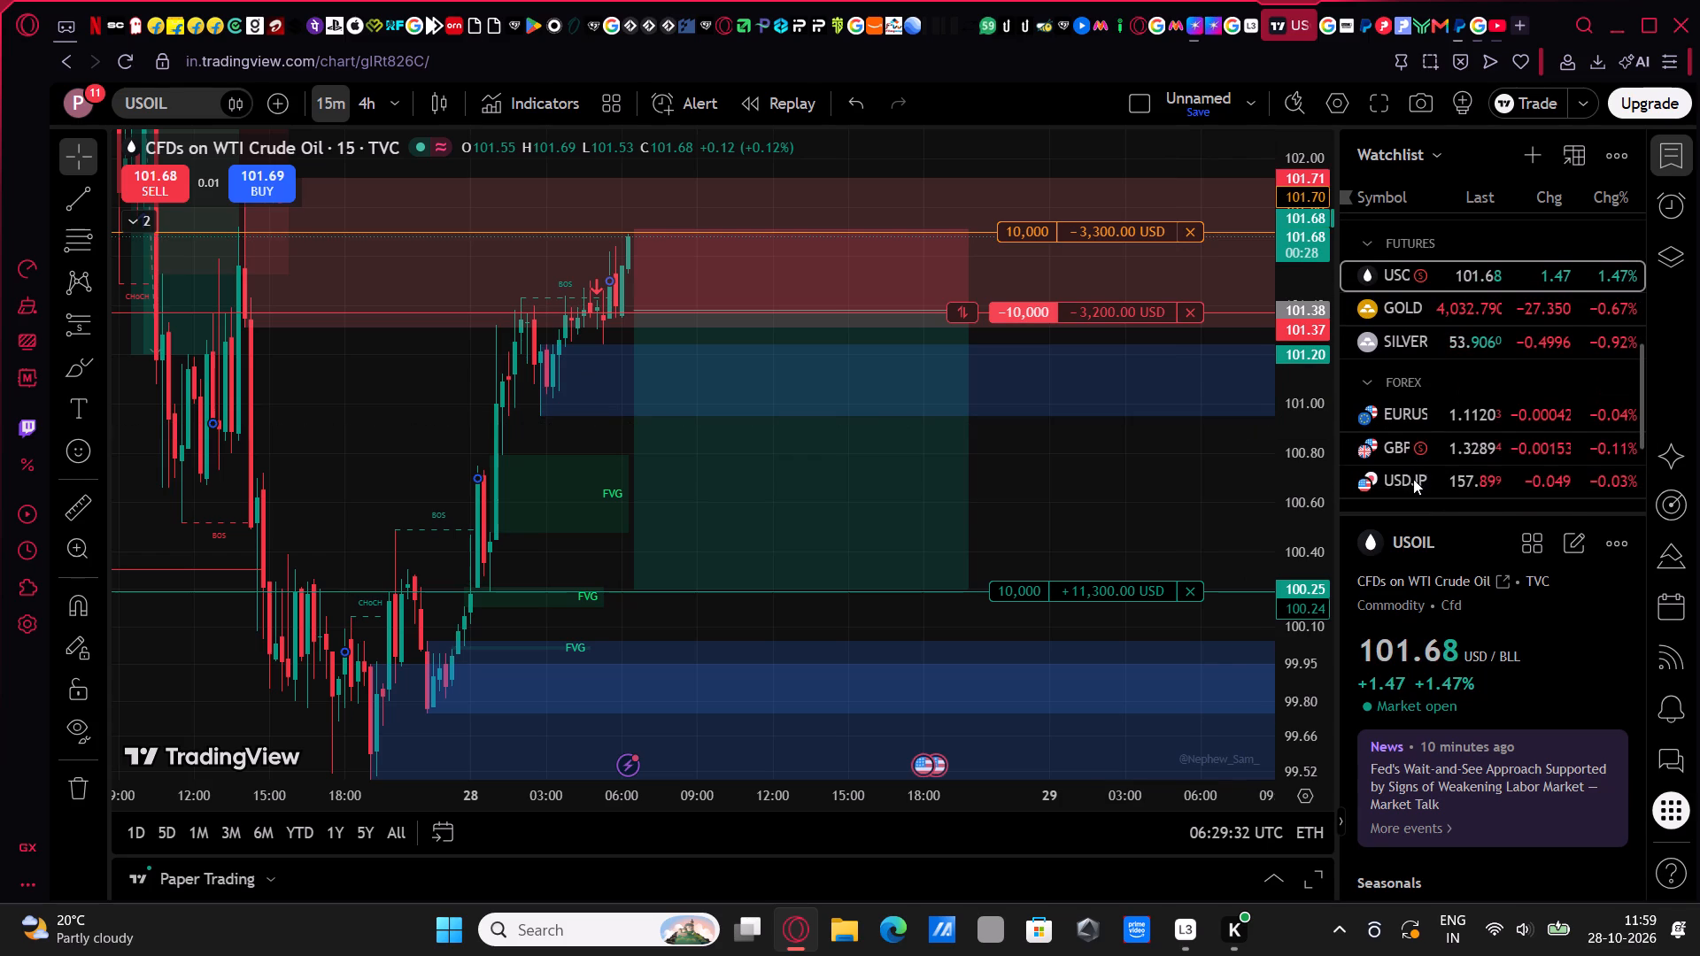
left_click(1386, 451)
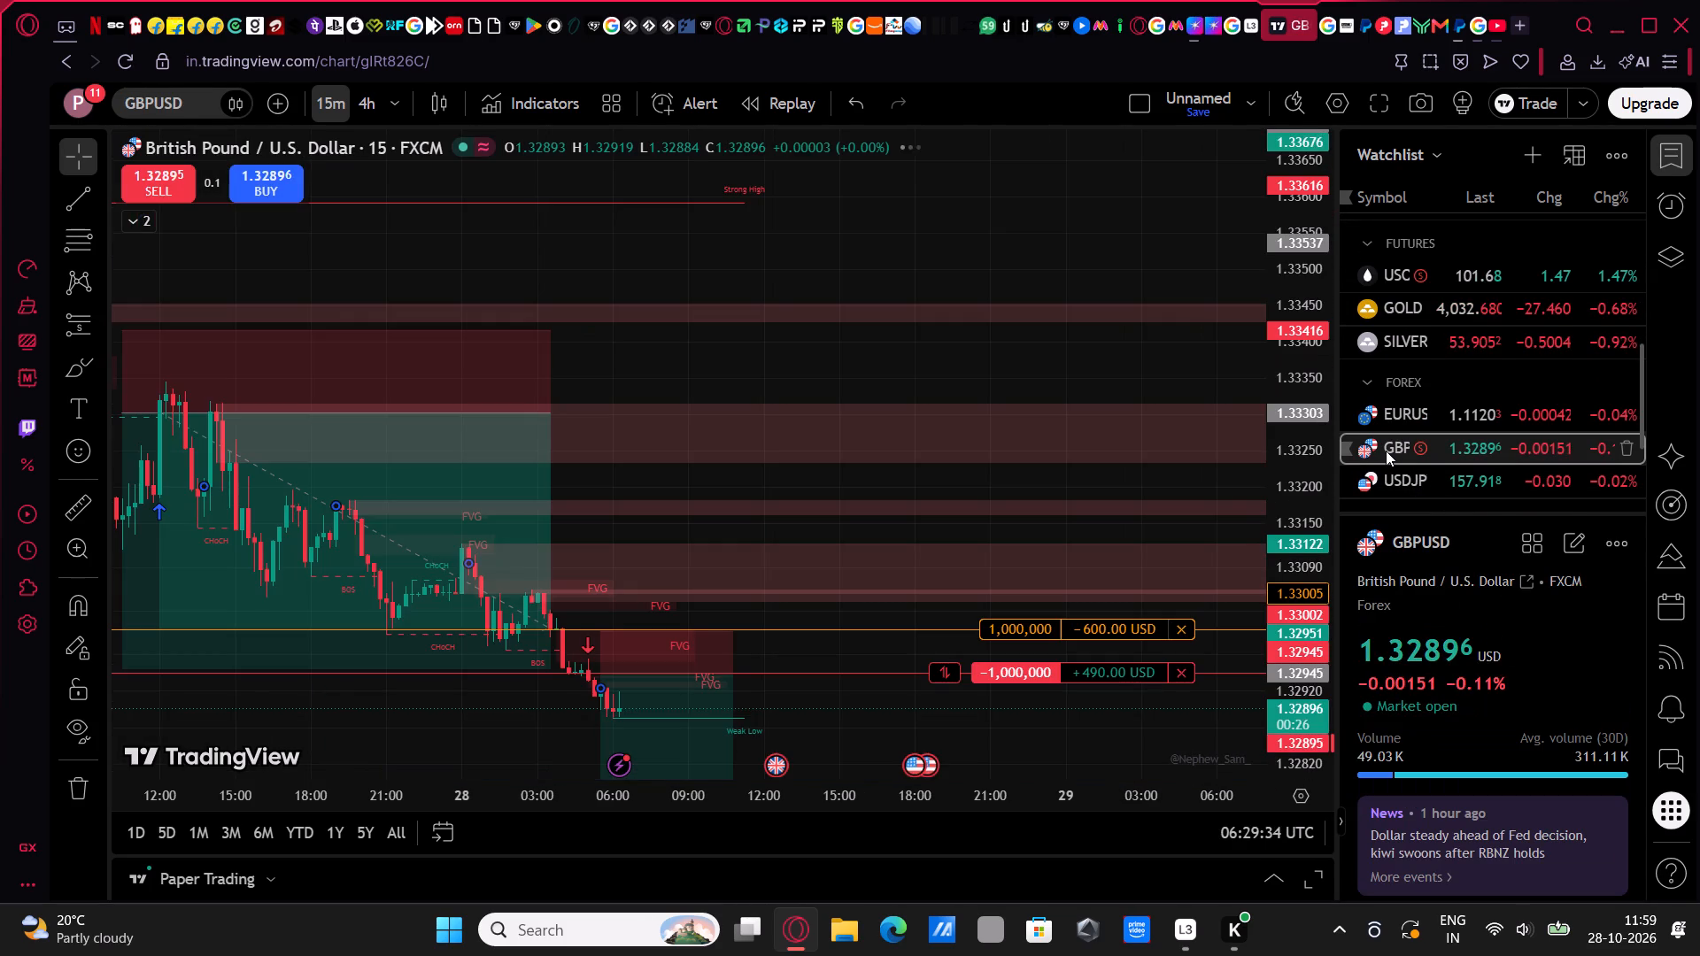
left_click_drag(1240, 478, 1205, 107)
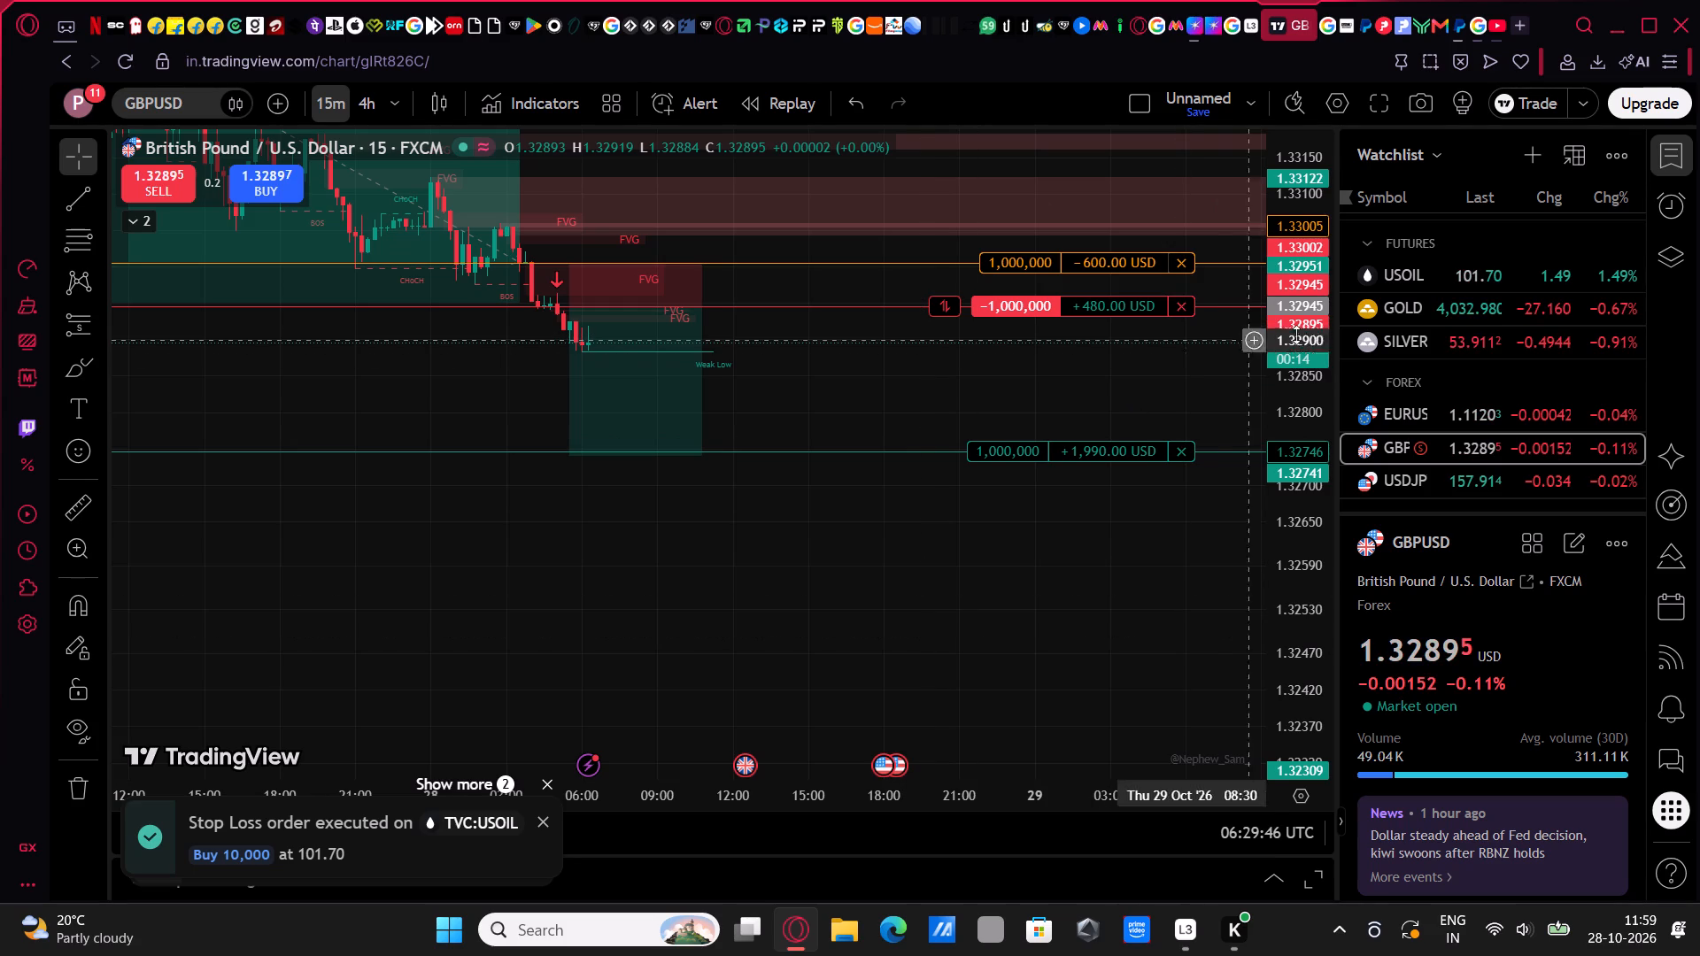
left_click(1367, 312)
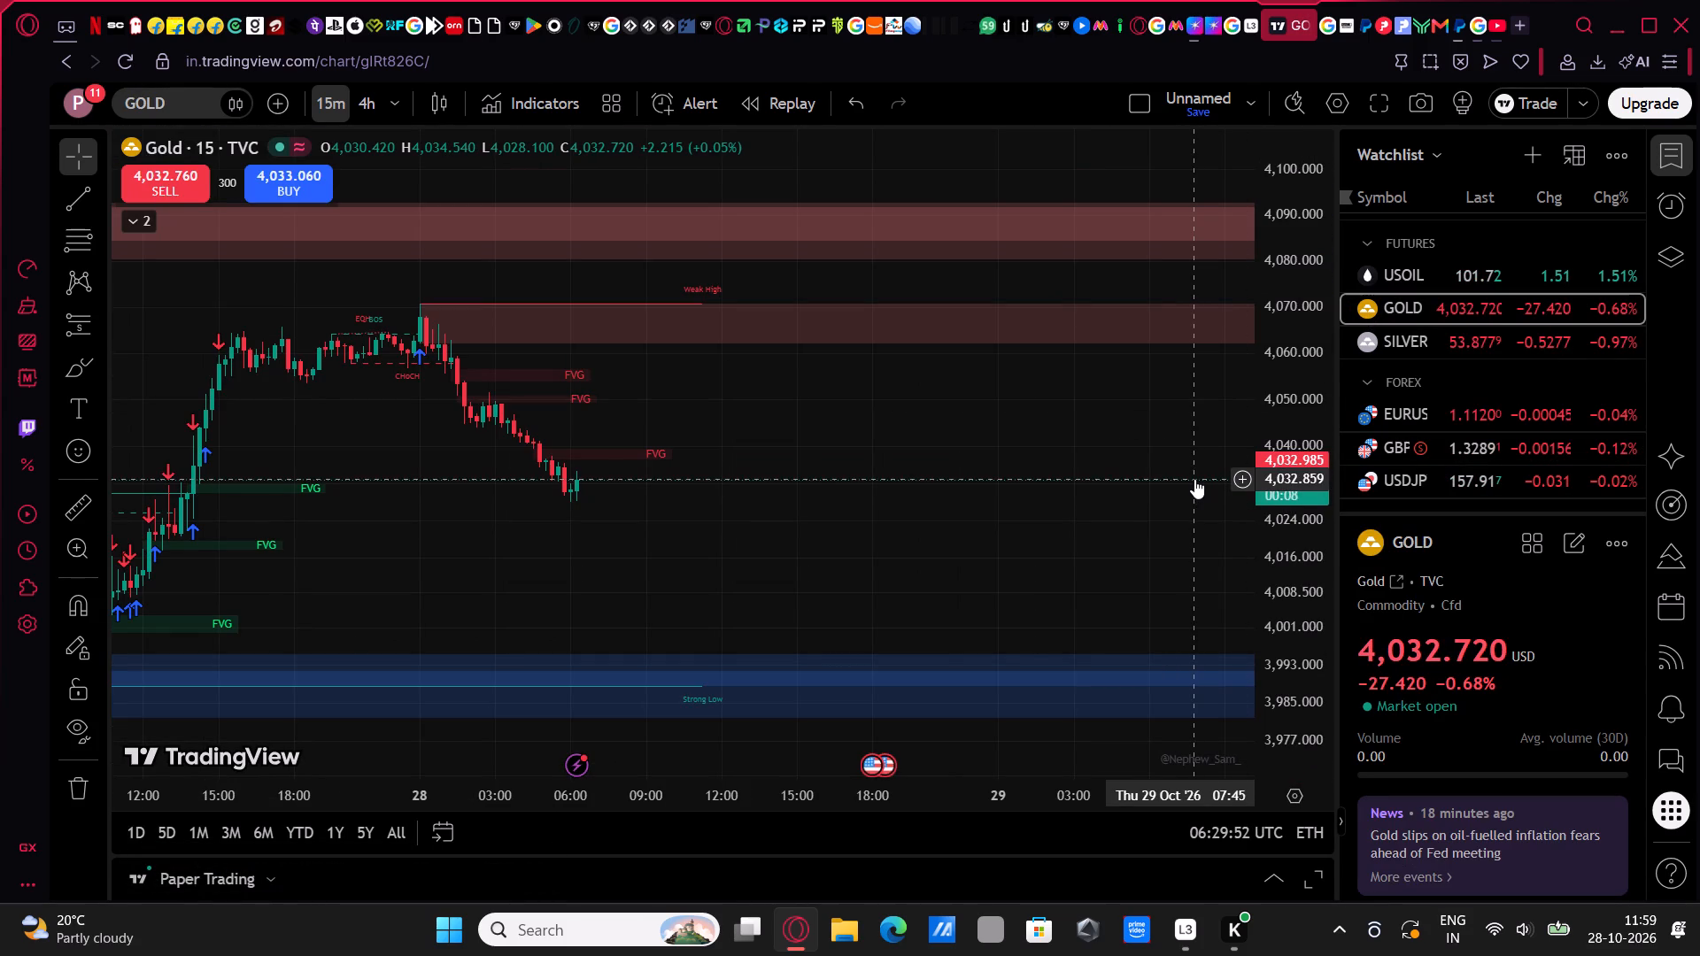
On the BTCUSD chart, lower the open short's stop-loss order to about 80,990 and the short position drawing's stop to about 80,977.
scroll(1492, 446, "down", 3)
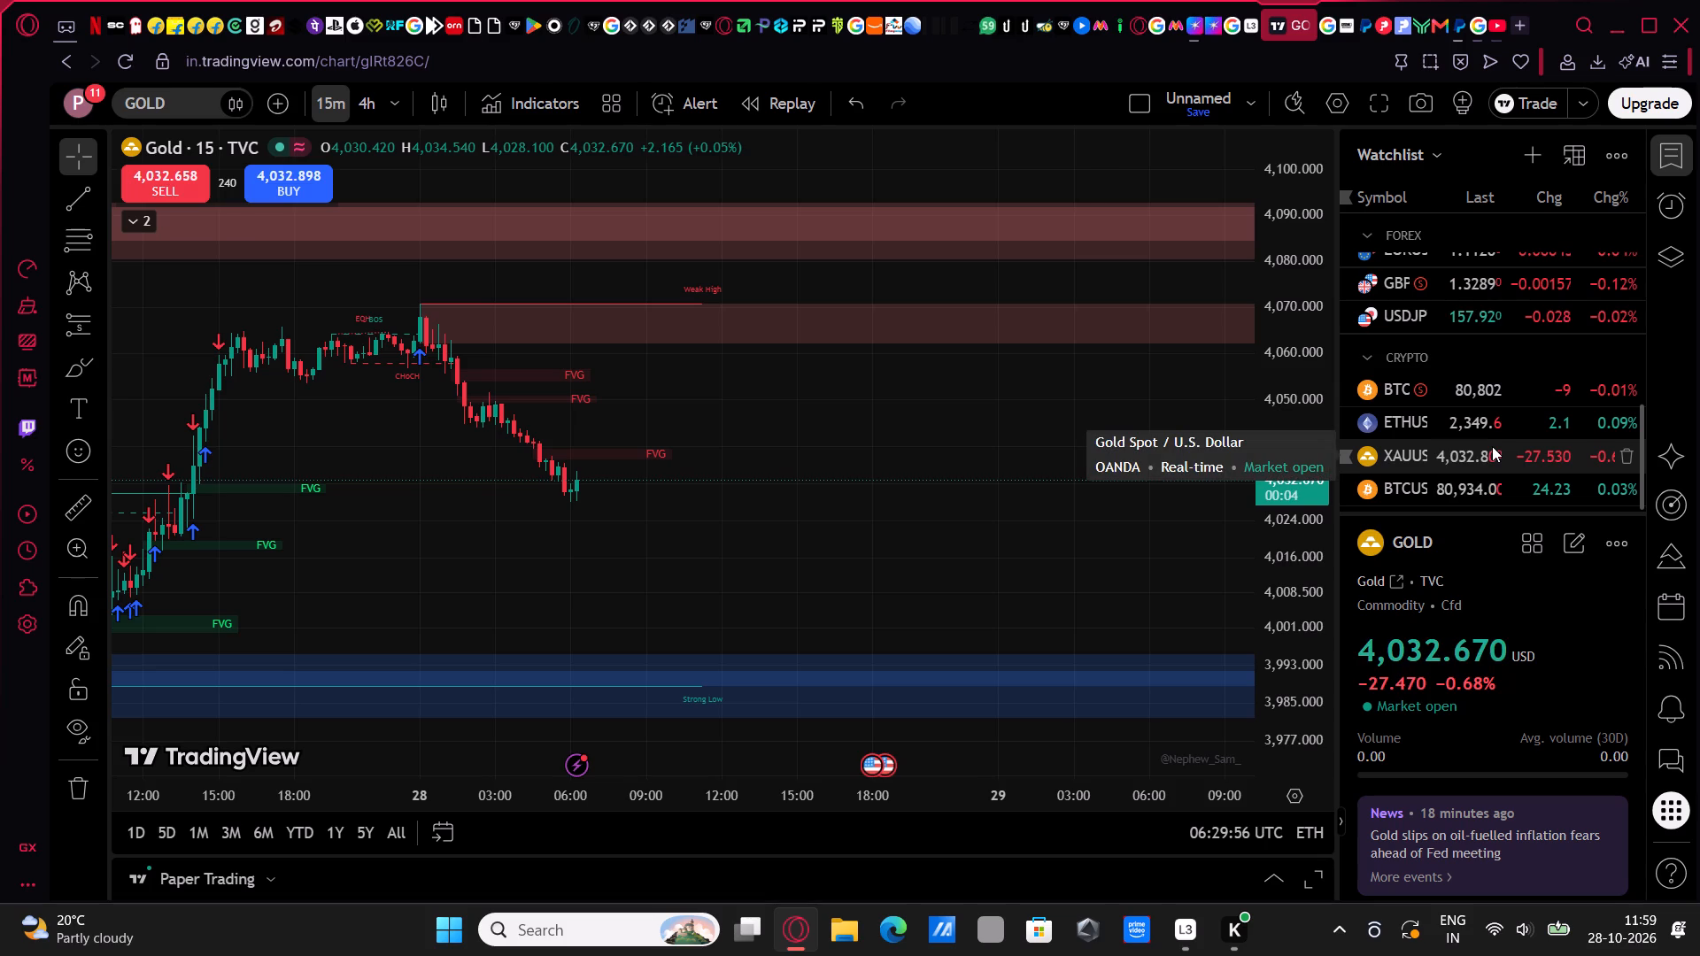
left_click(1485, 395)
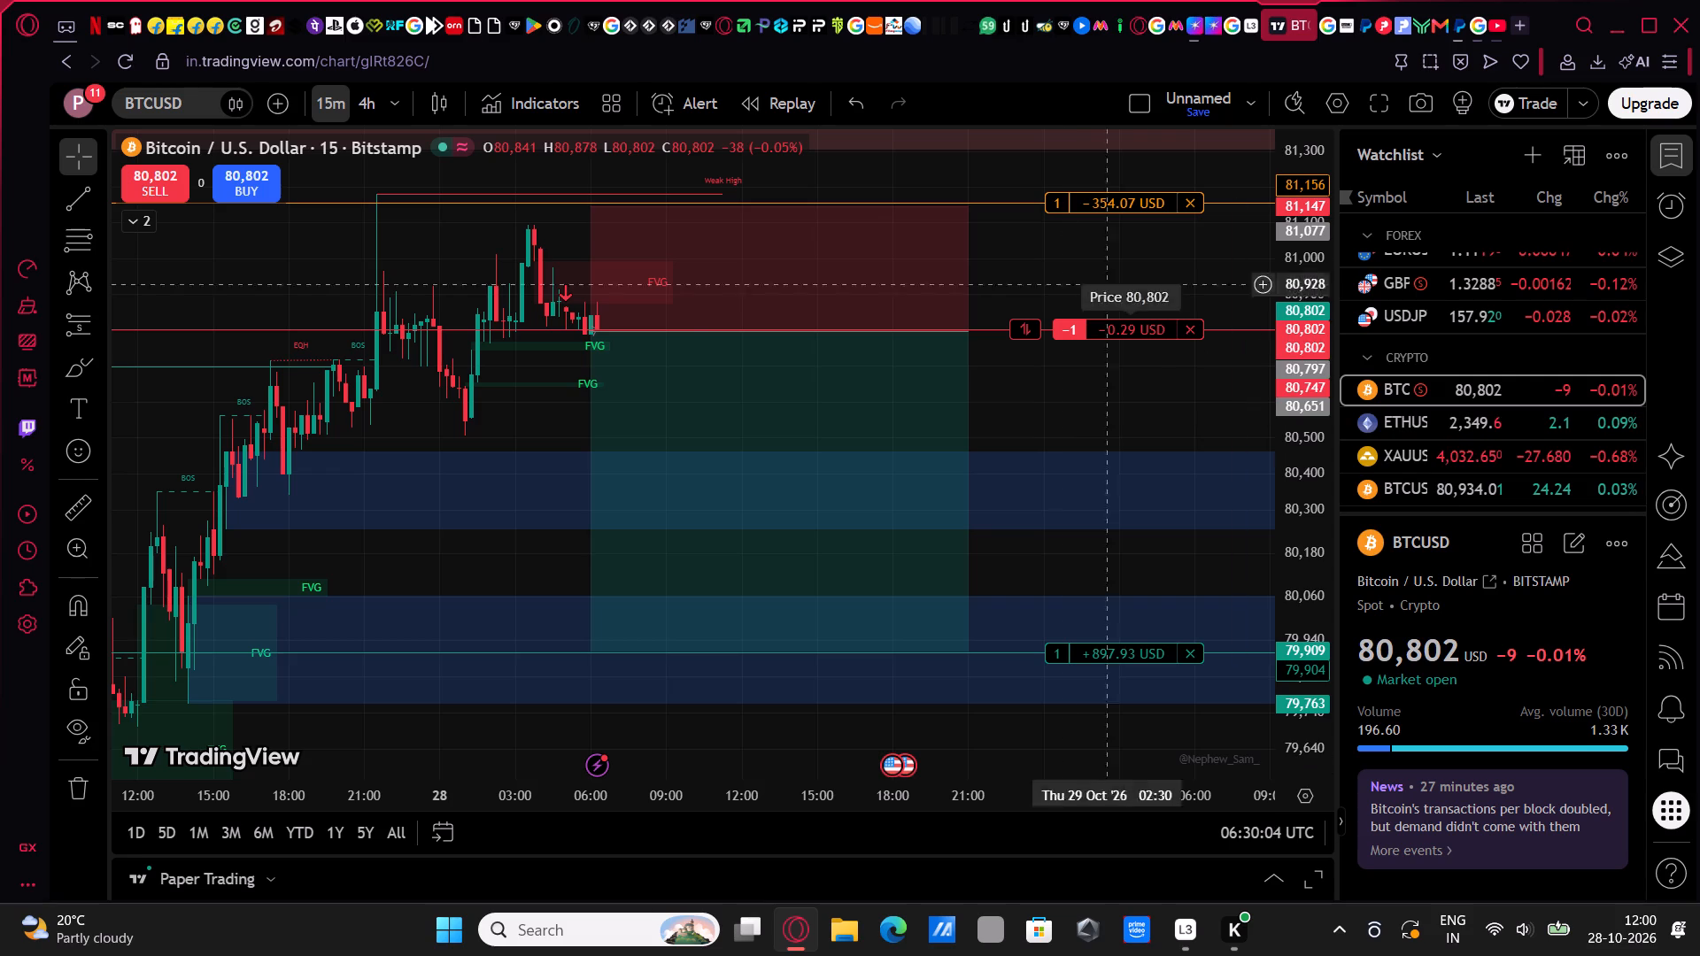
left_click_drag(591, 204, 591, 205)
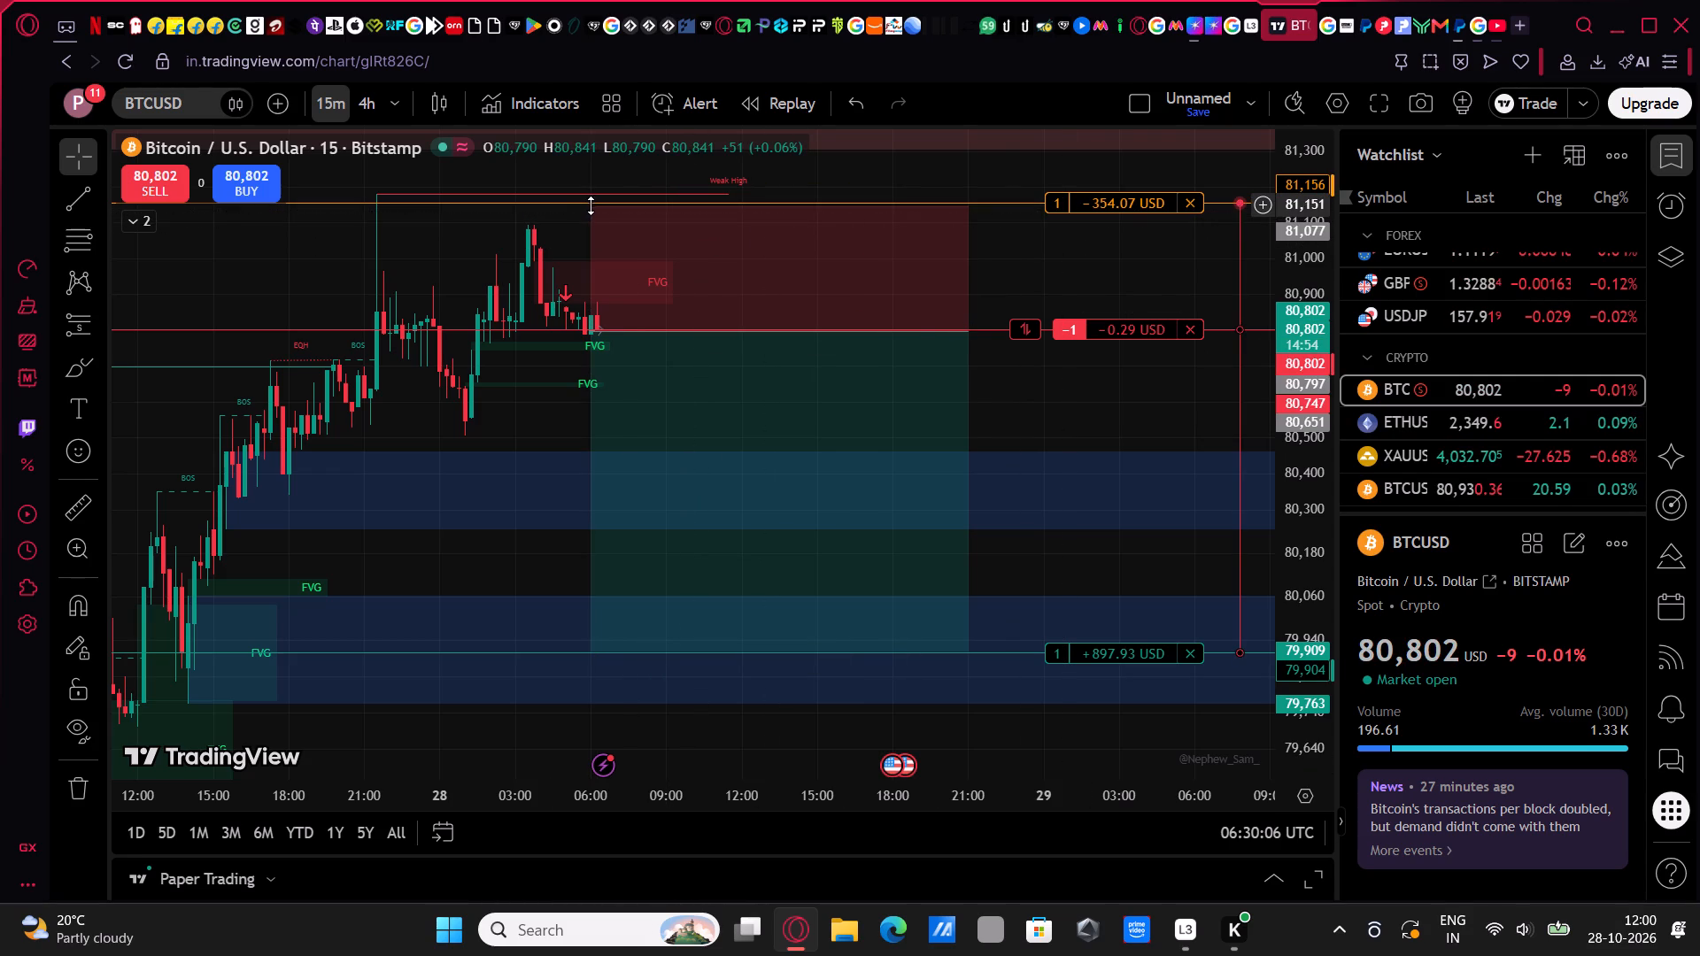
left_click_drag(591, 205, 610, 262)
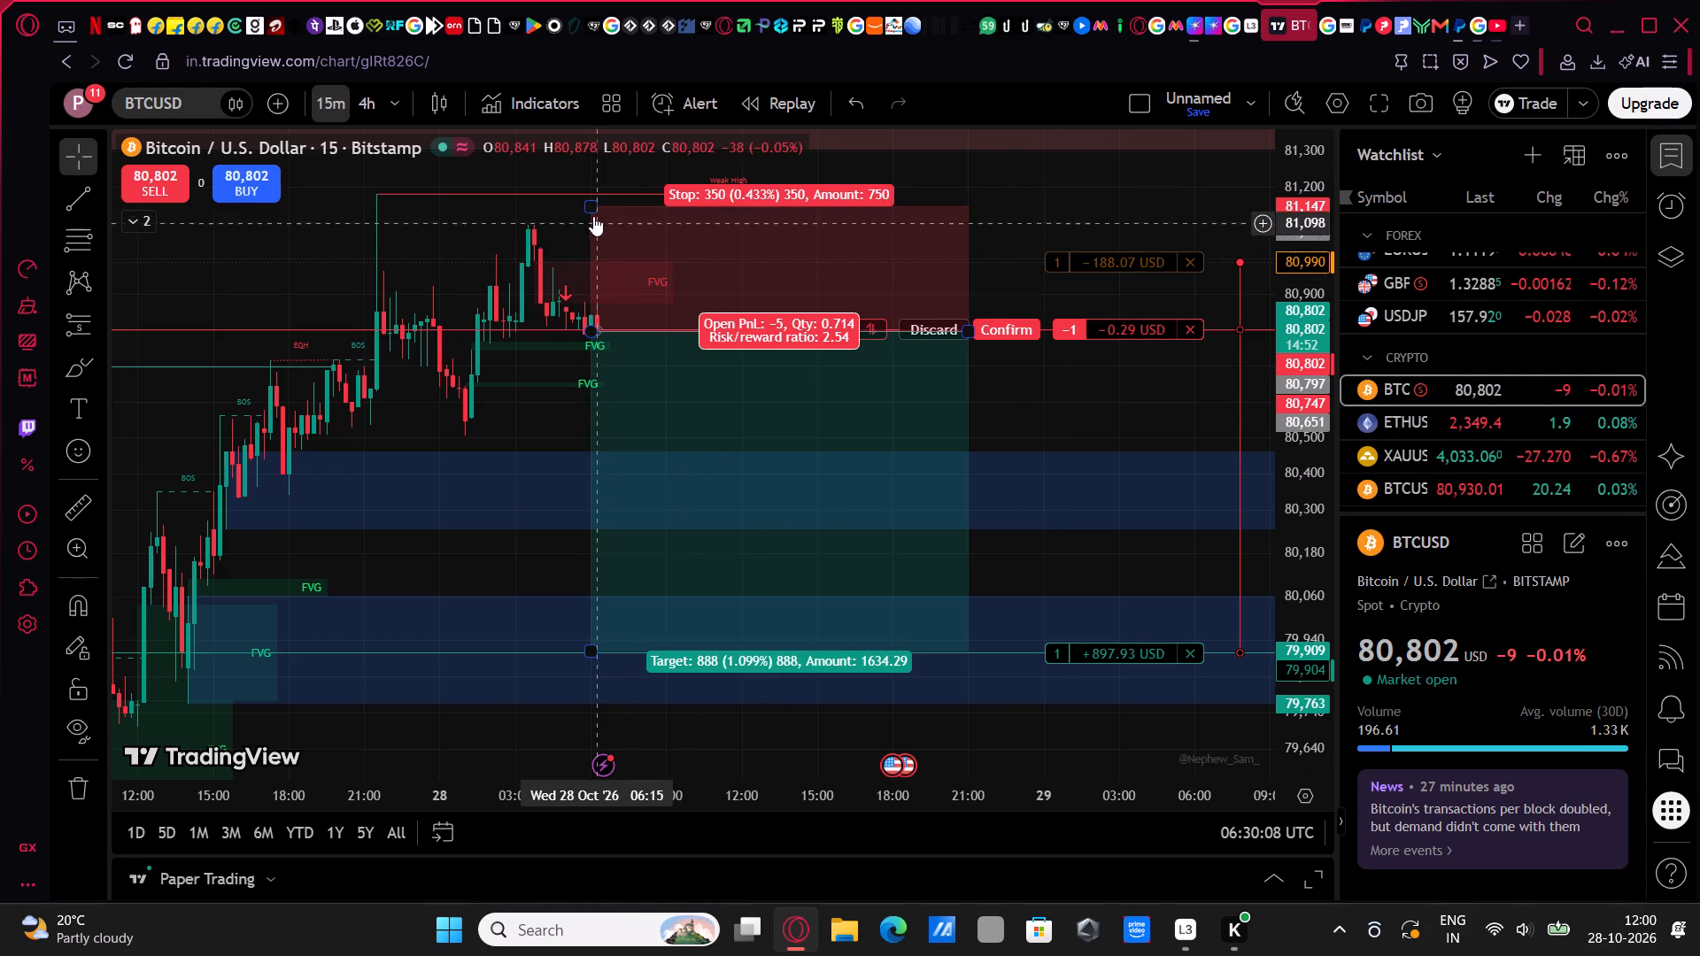
left_click_drag(591, 209, 599, 266)
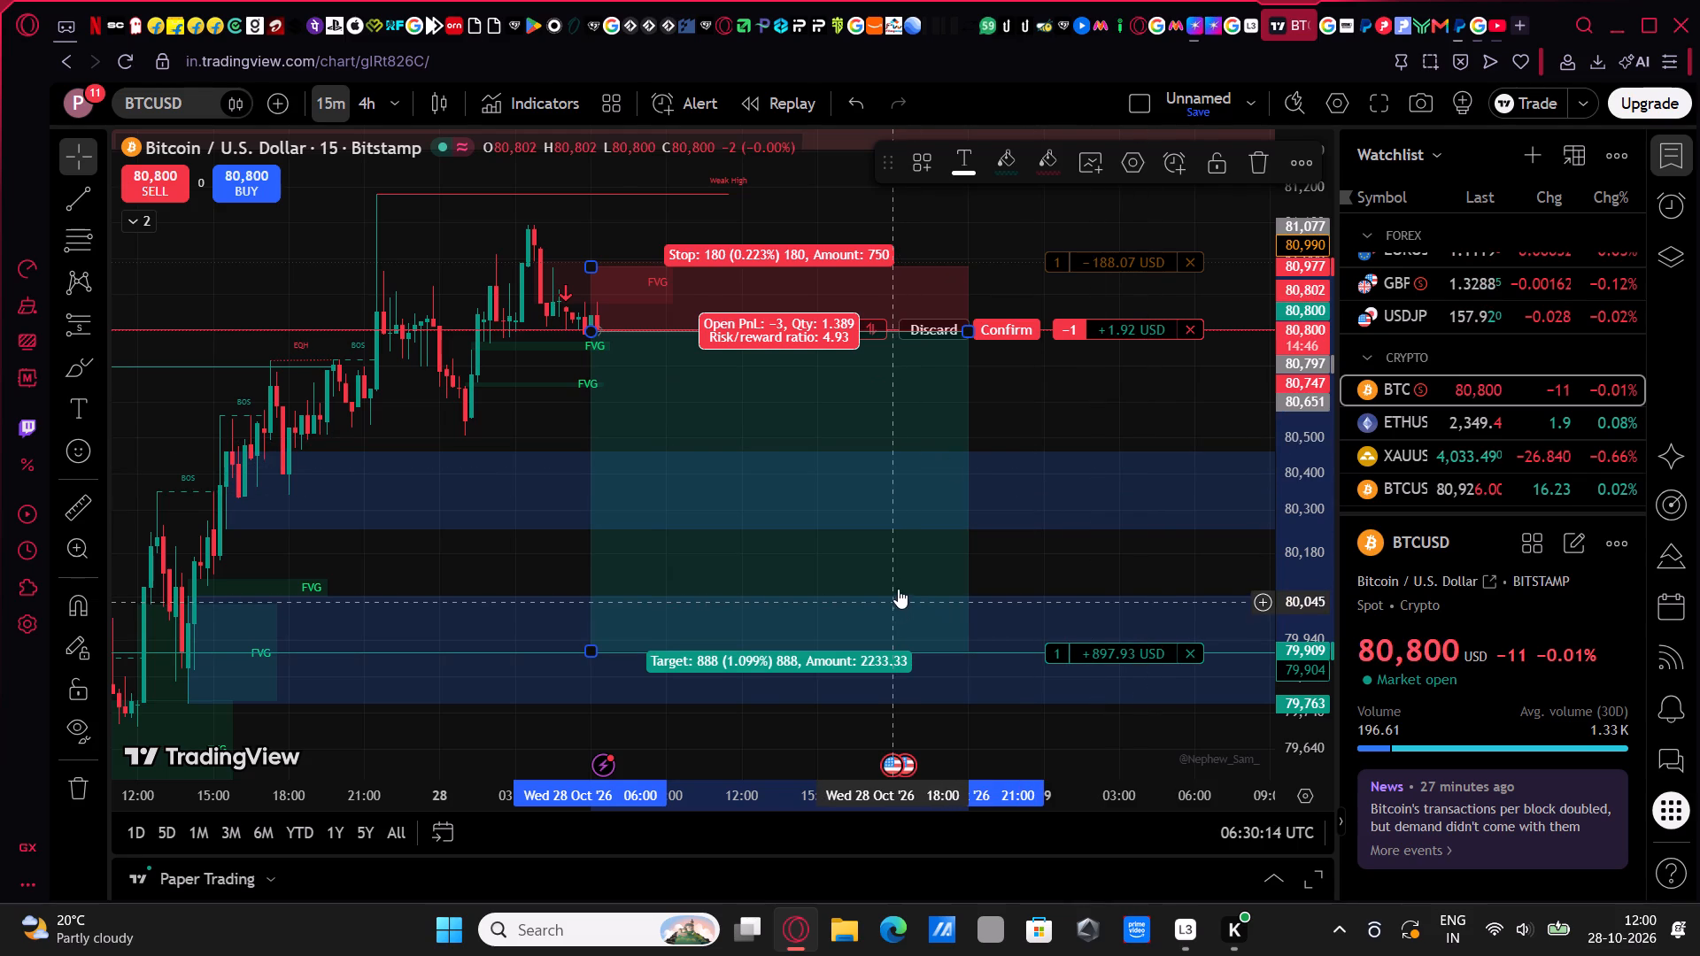
left_click(1010, 328)
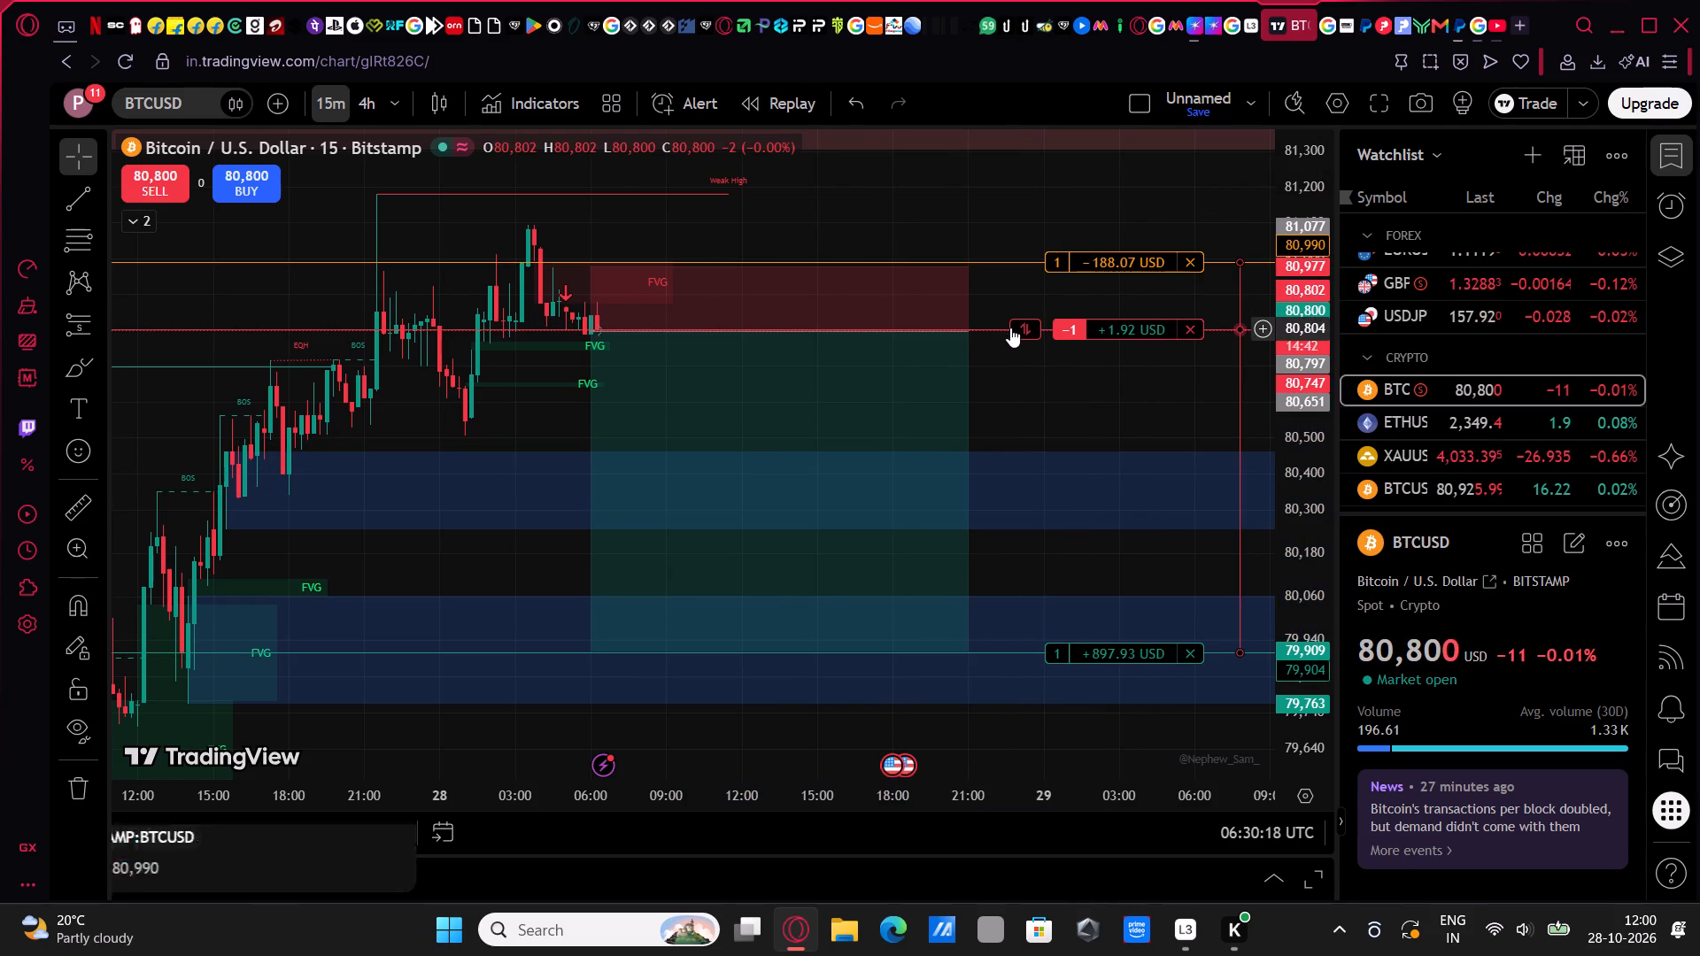
left_click_drag(1264, 440, 1263, 339)
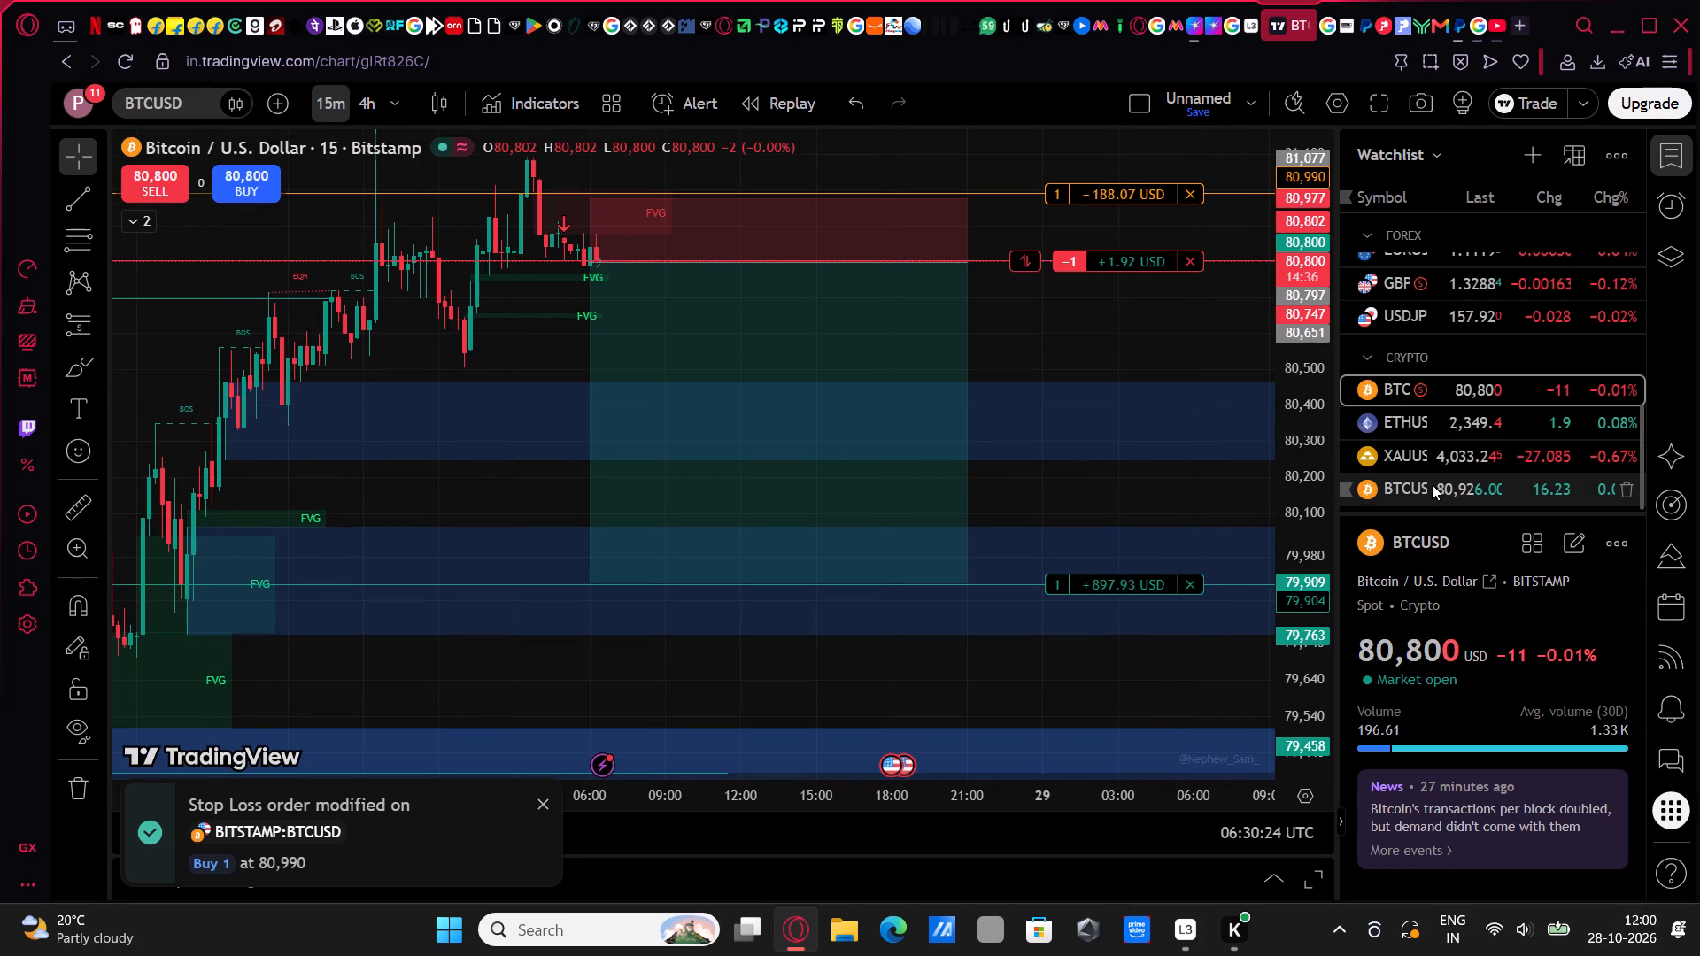
Place a market sell order for 10 units of ETHUSD.
scroll(1432, 484, "down", 2)
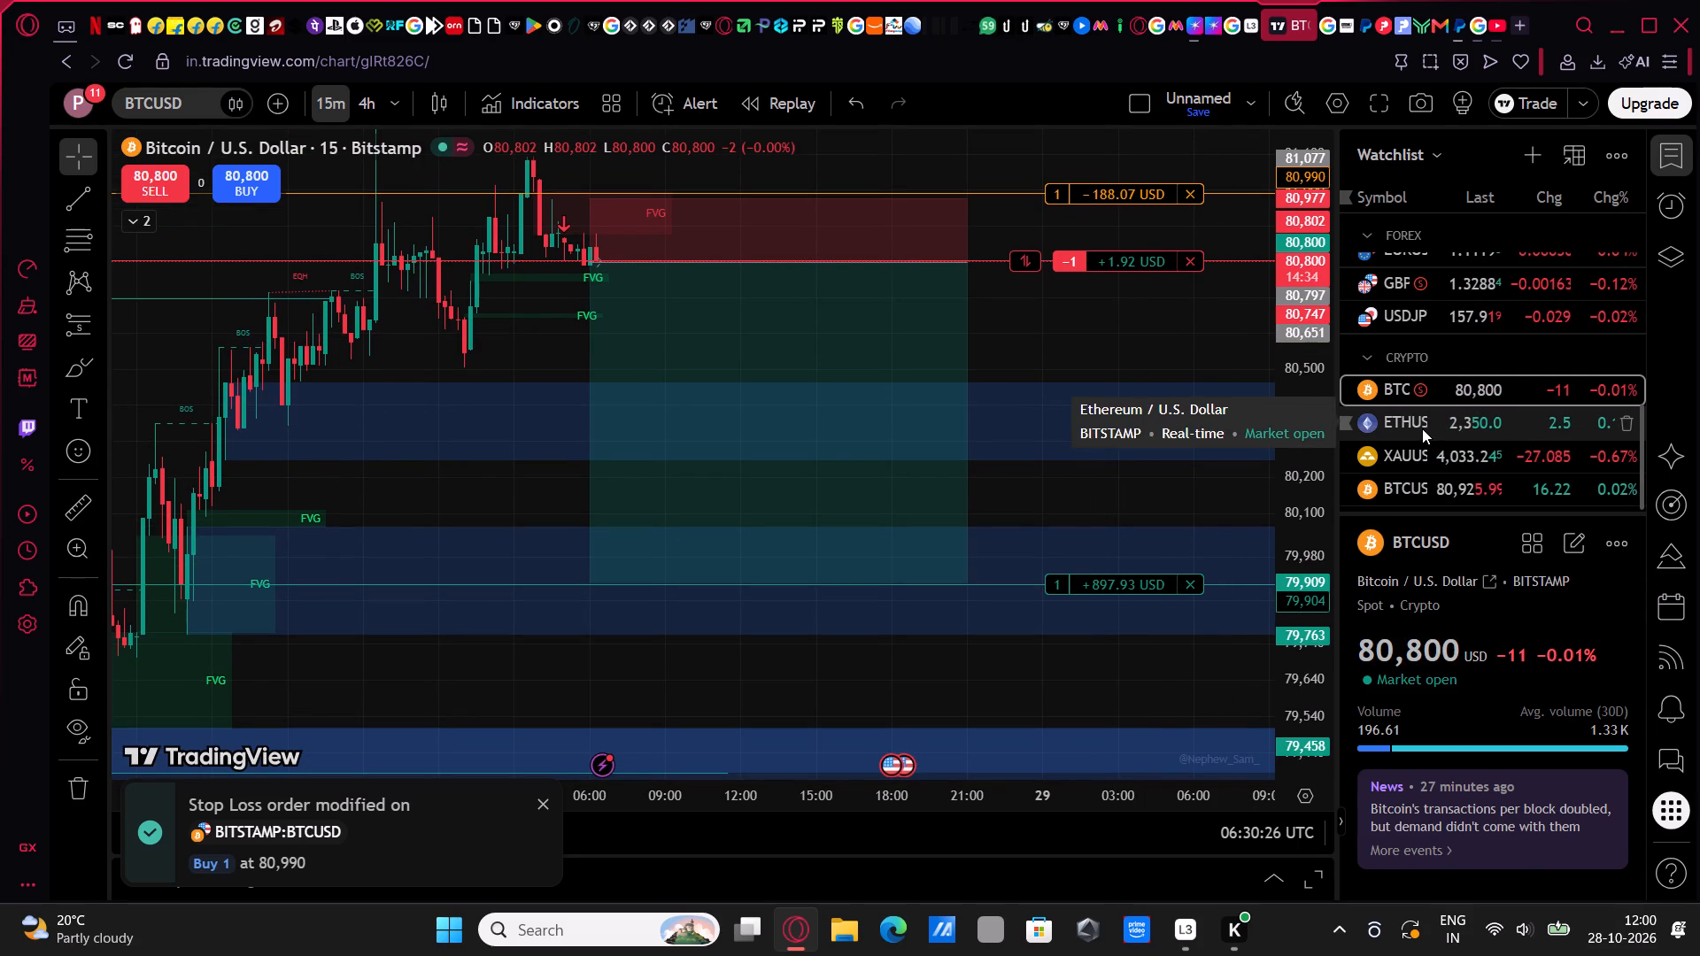
left_click(1422, 428)
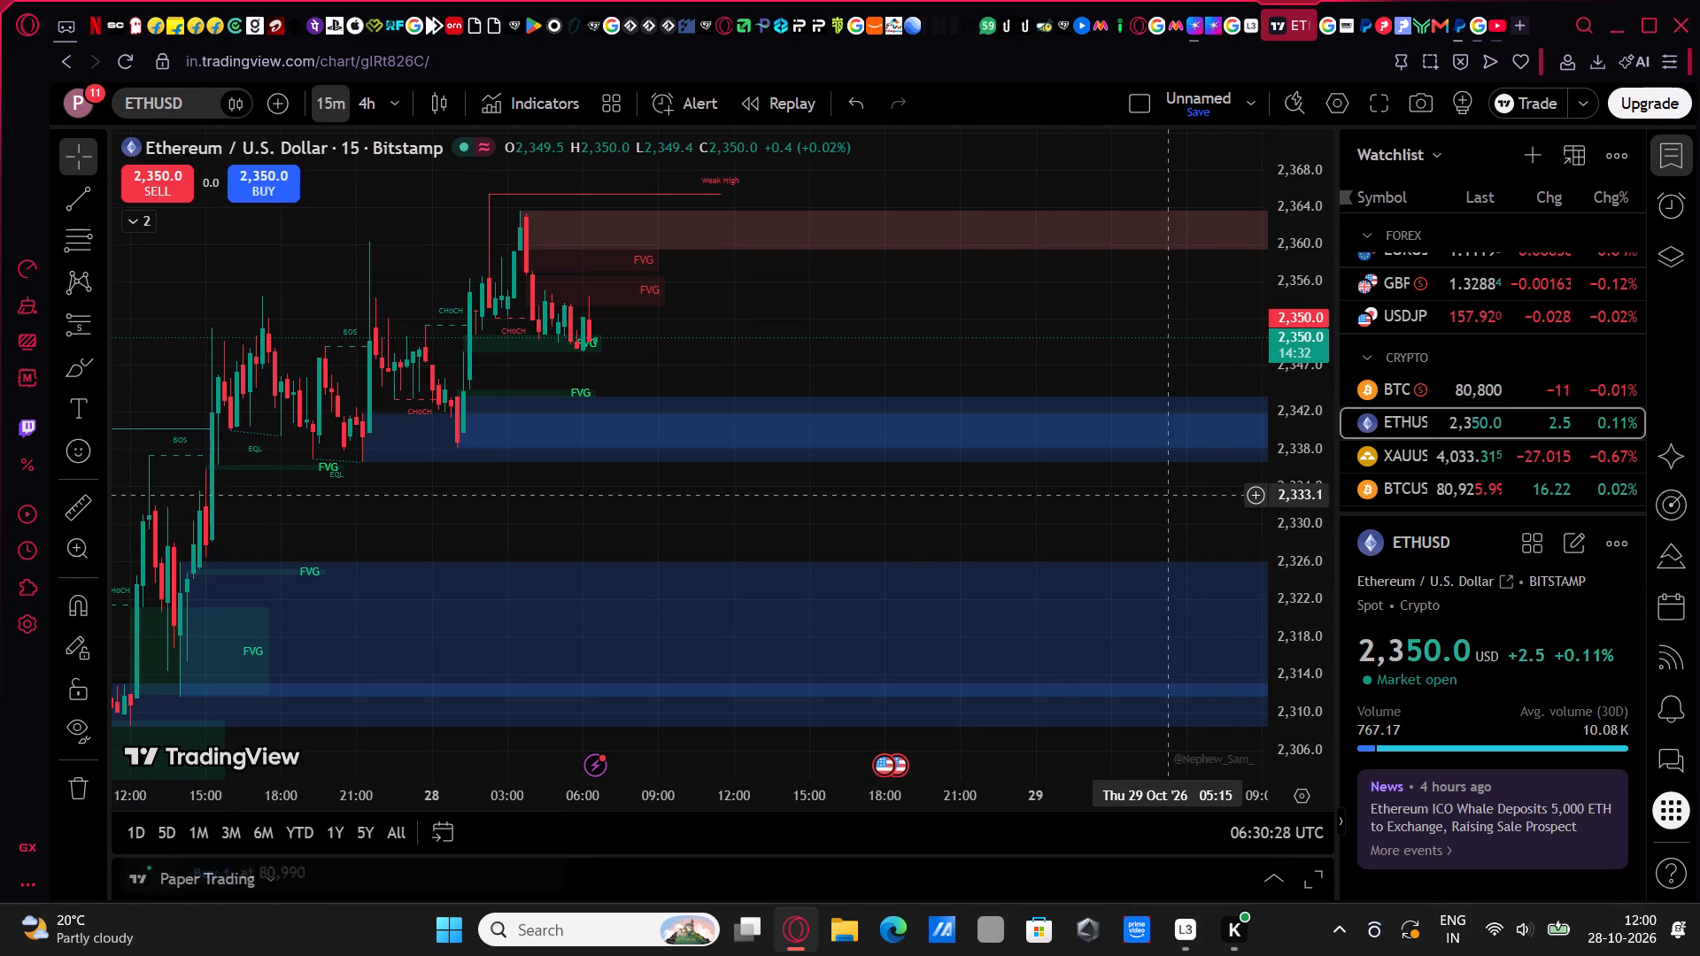
left_click(164, 197)
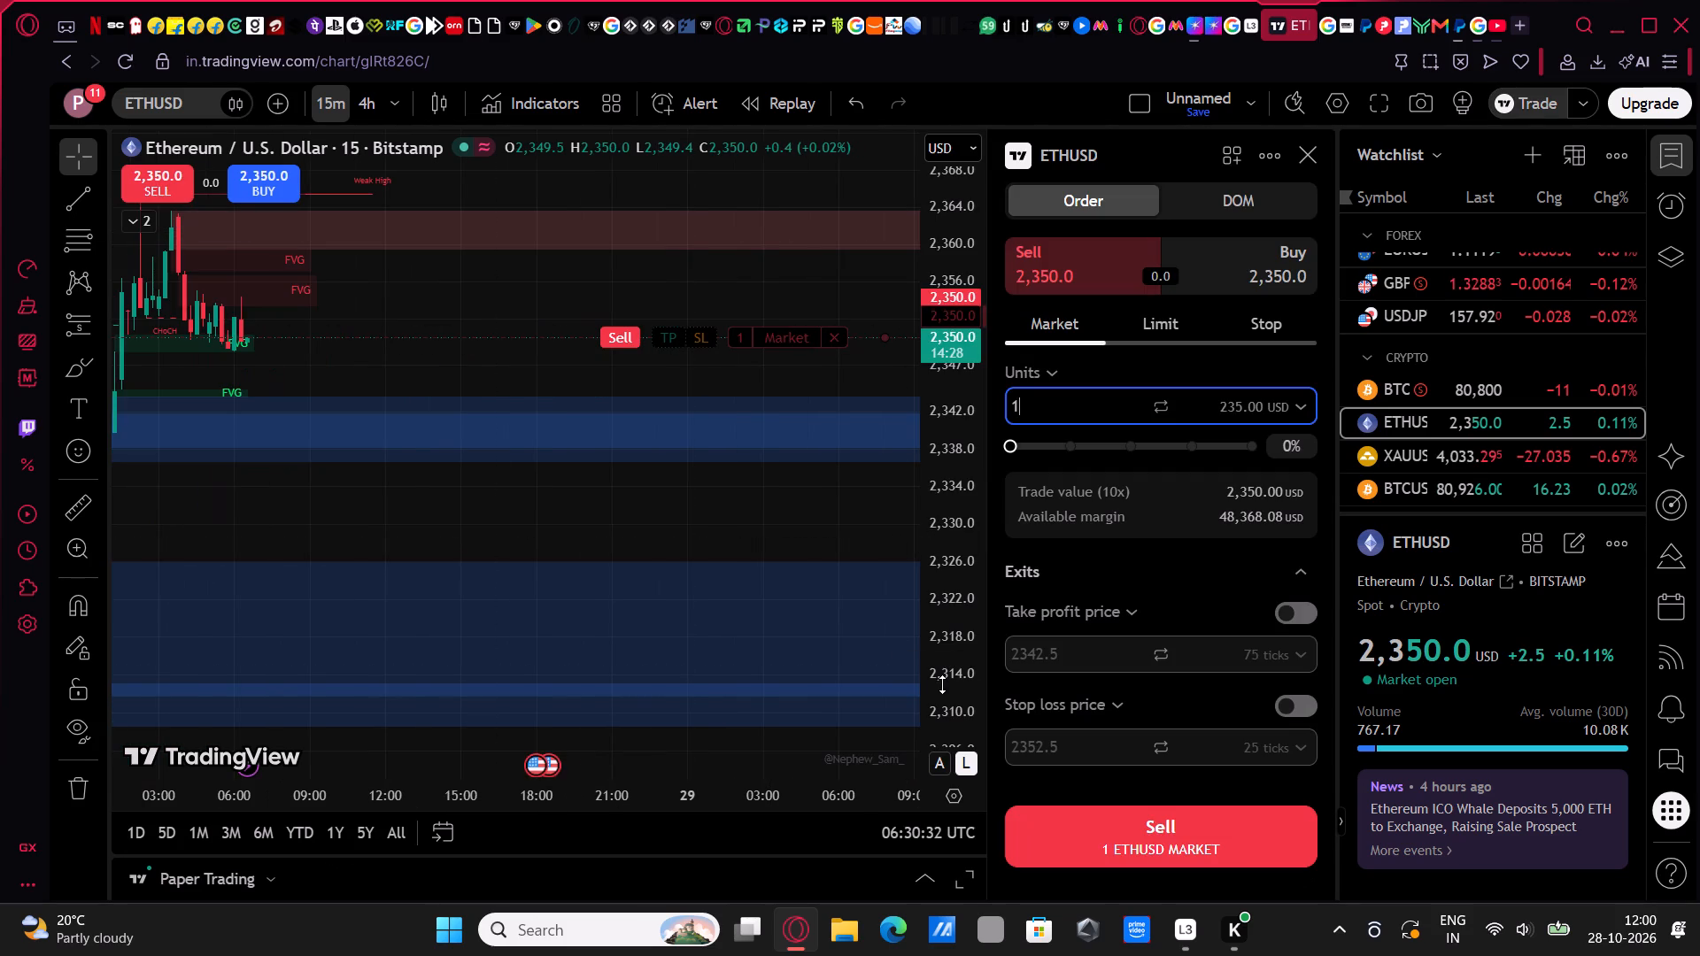
key("0")
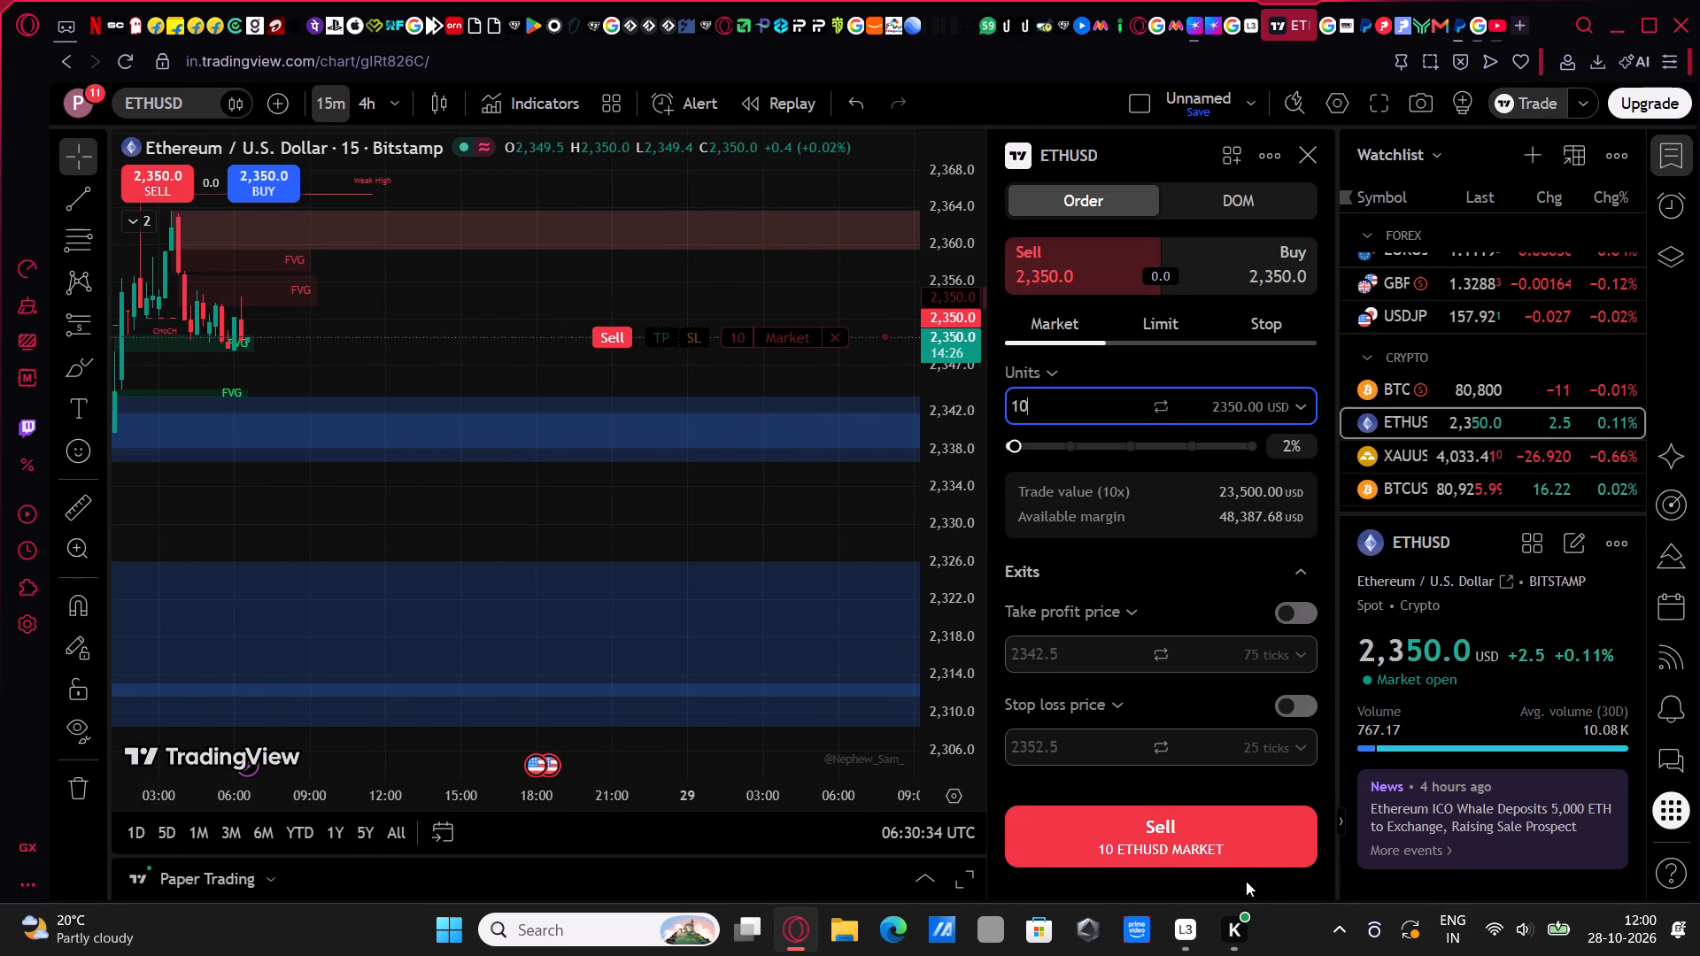
left_click(1217, 846)
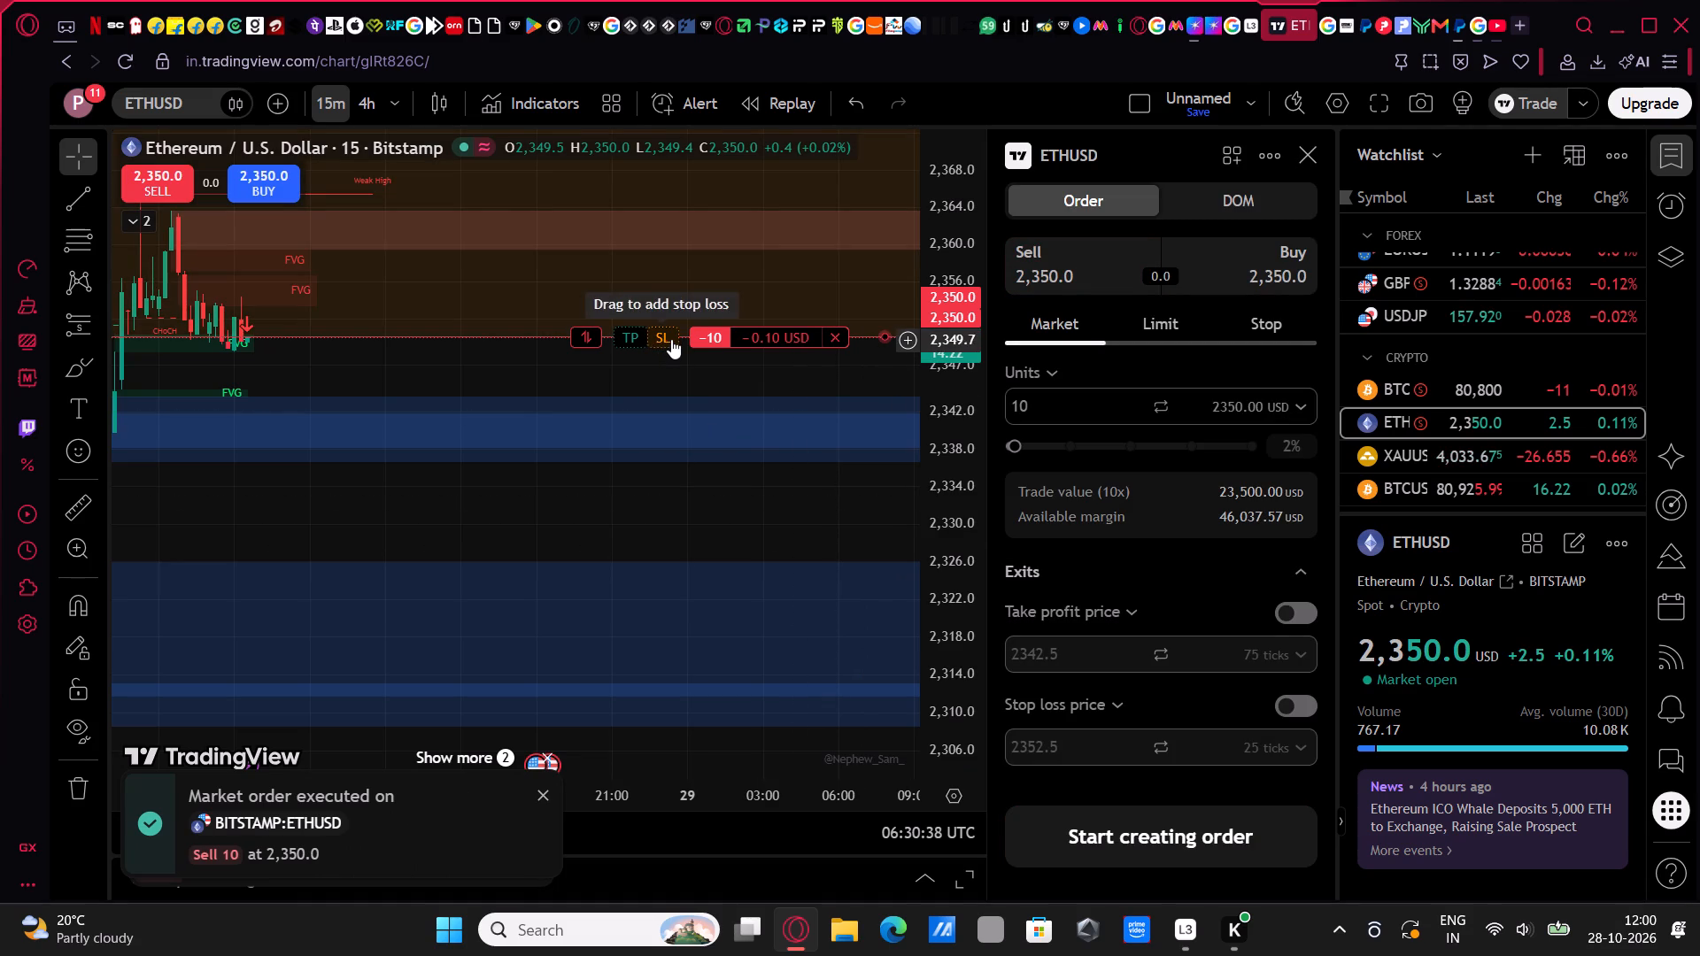
Add a stop loss at about 2,357.1 and a take profit at about 2,328.2 to the ETHUSD short position.
left_click_drag(666, 336, 648, 271)
left_click_drag(661, 339, 669, 416)
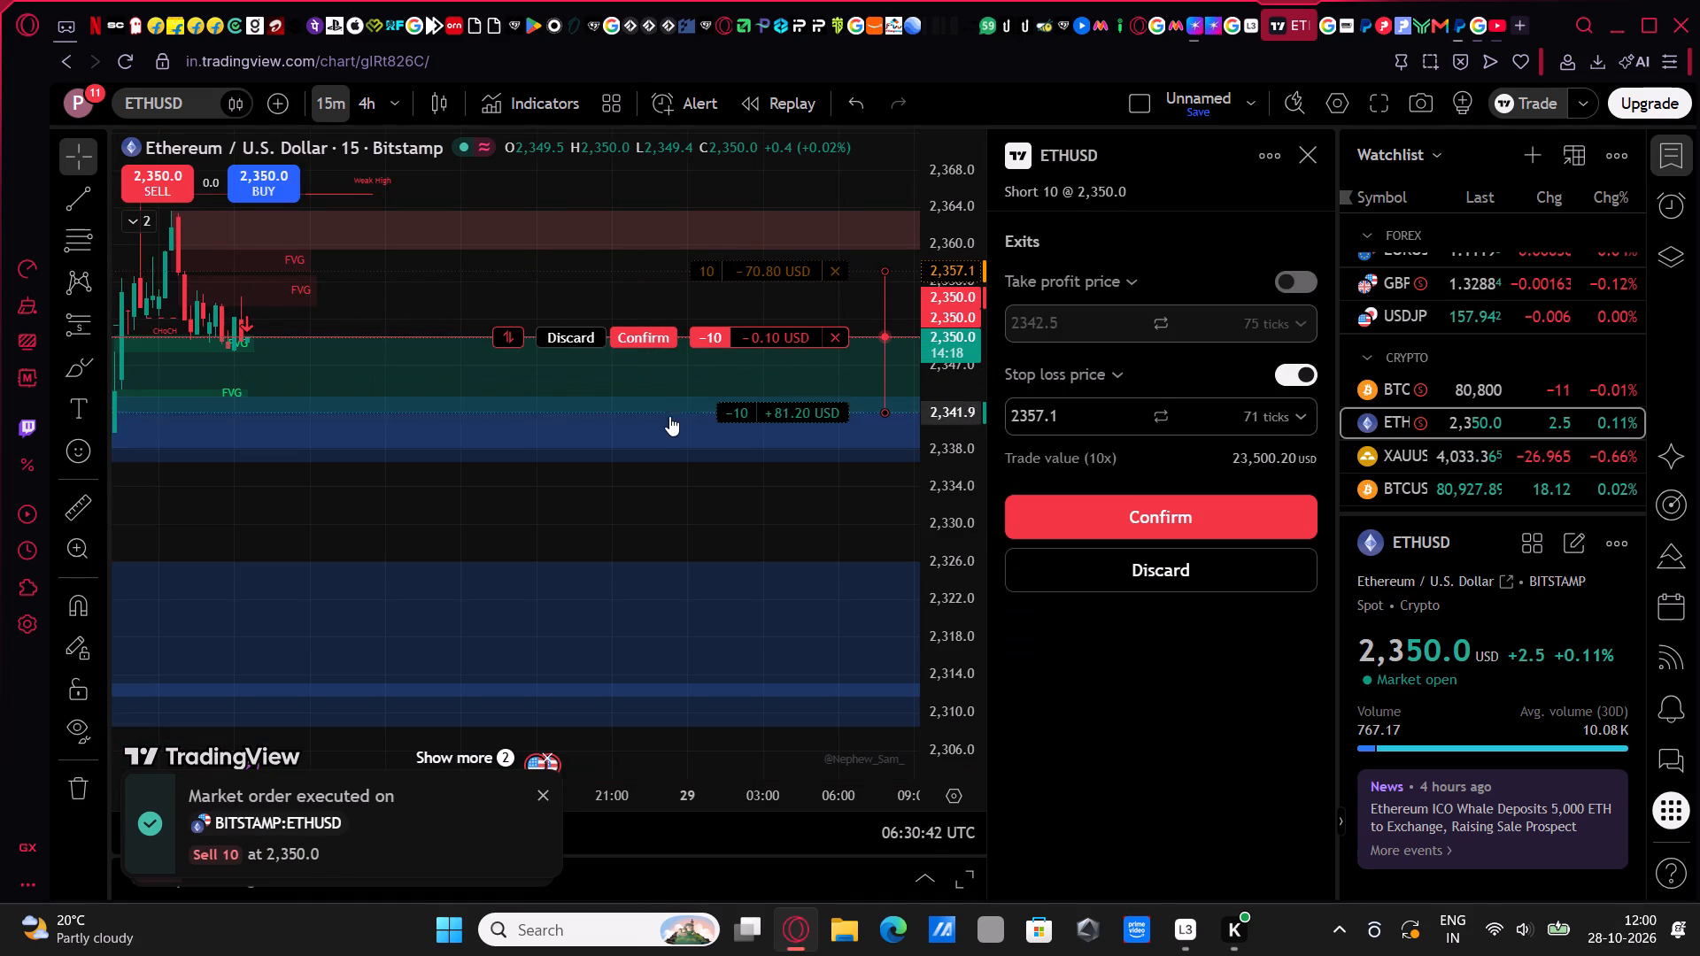
left_click_drag(669, 416, 672, 449)
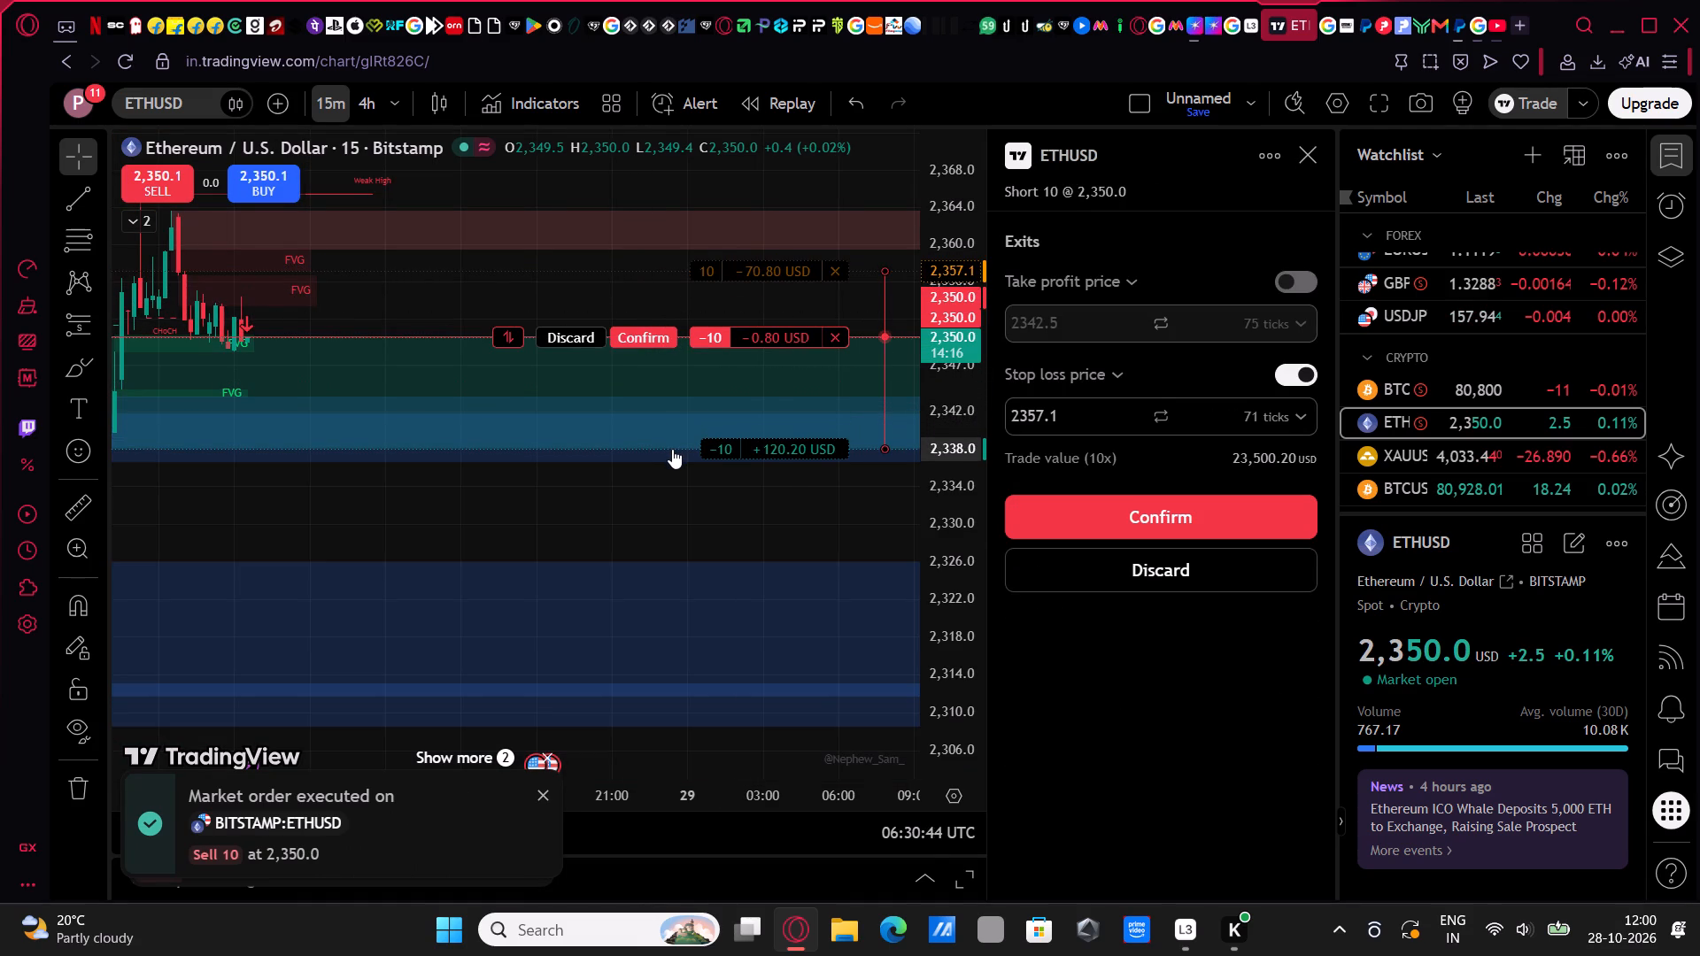
left_click_drag(672, 449, 673, 482)
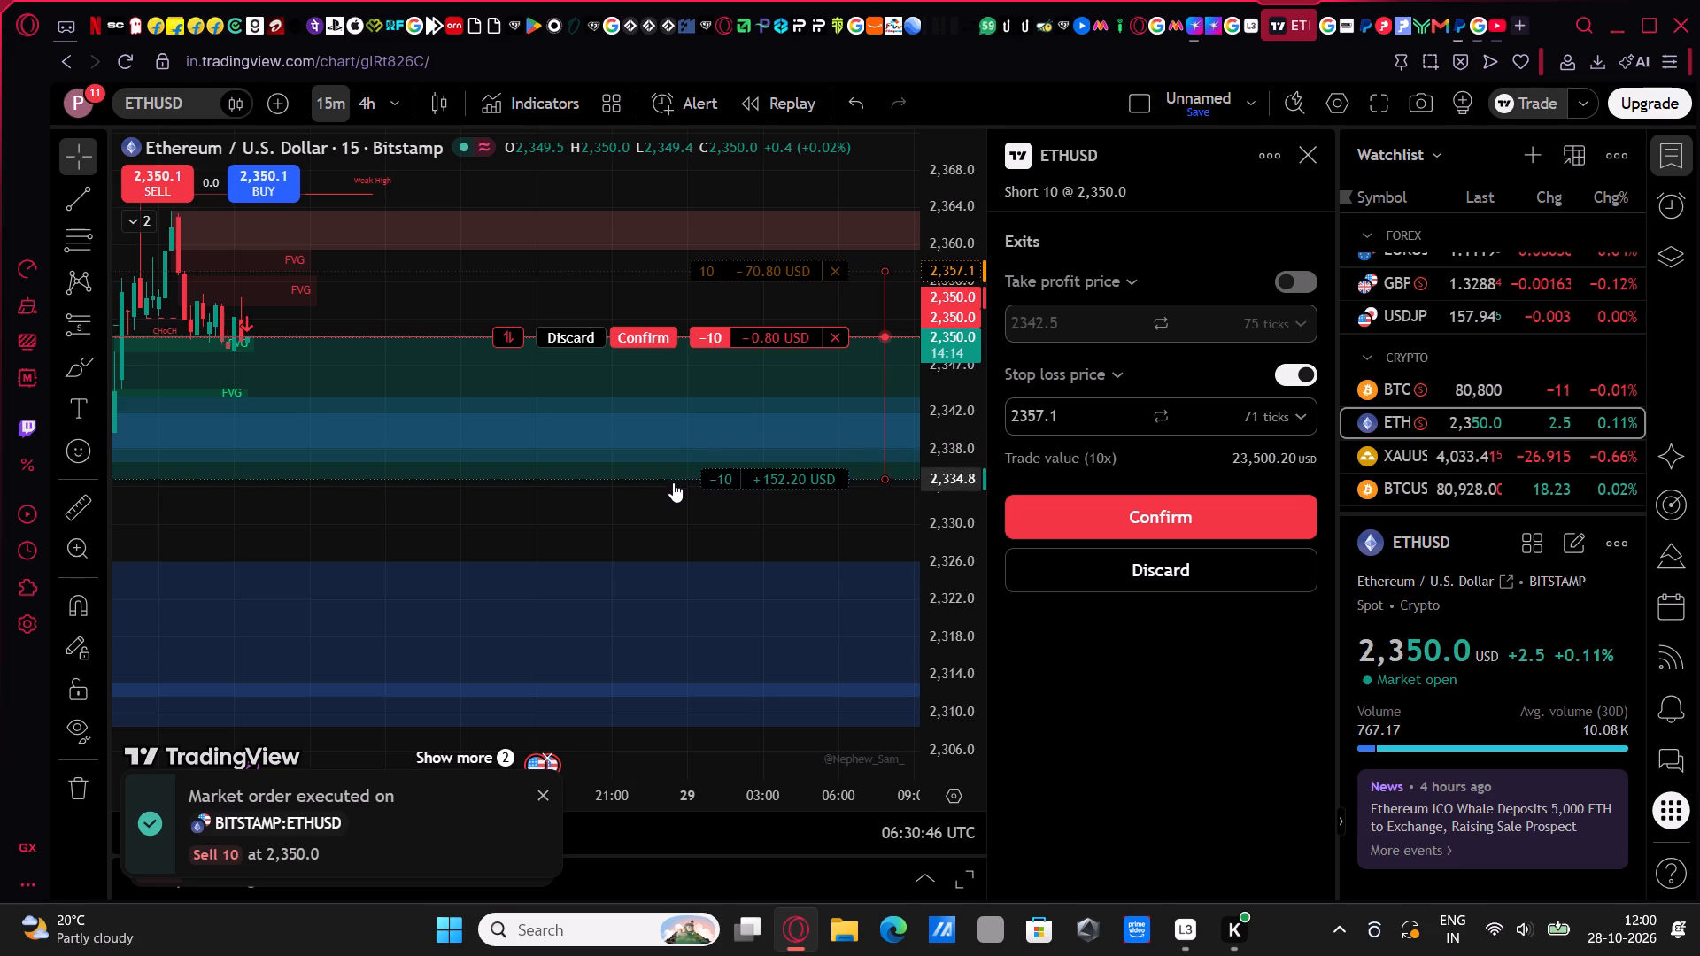
left_click_drag(673, 482, 676, 540)
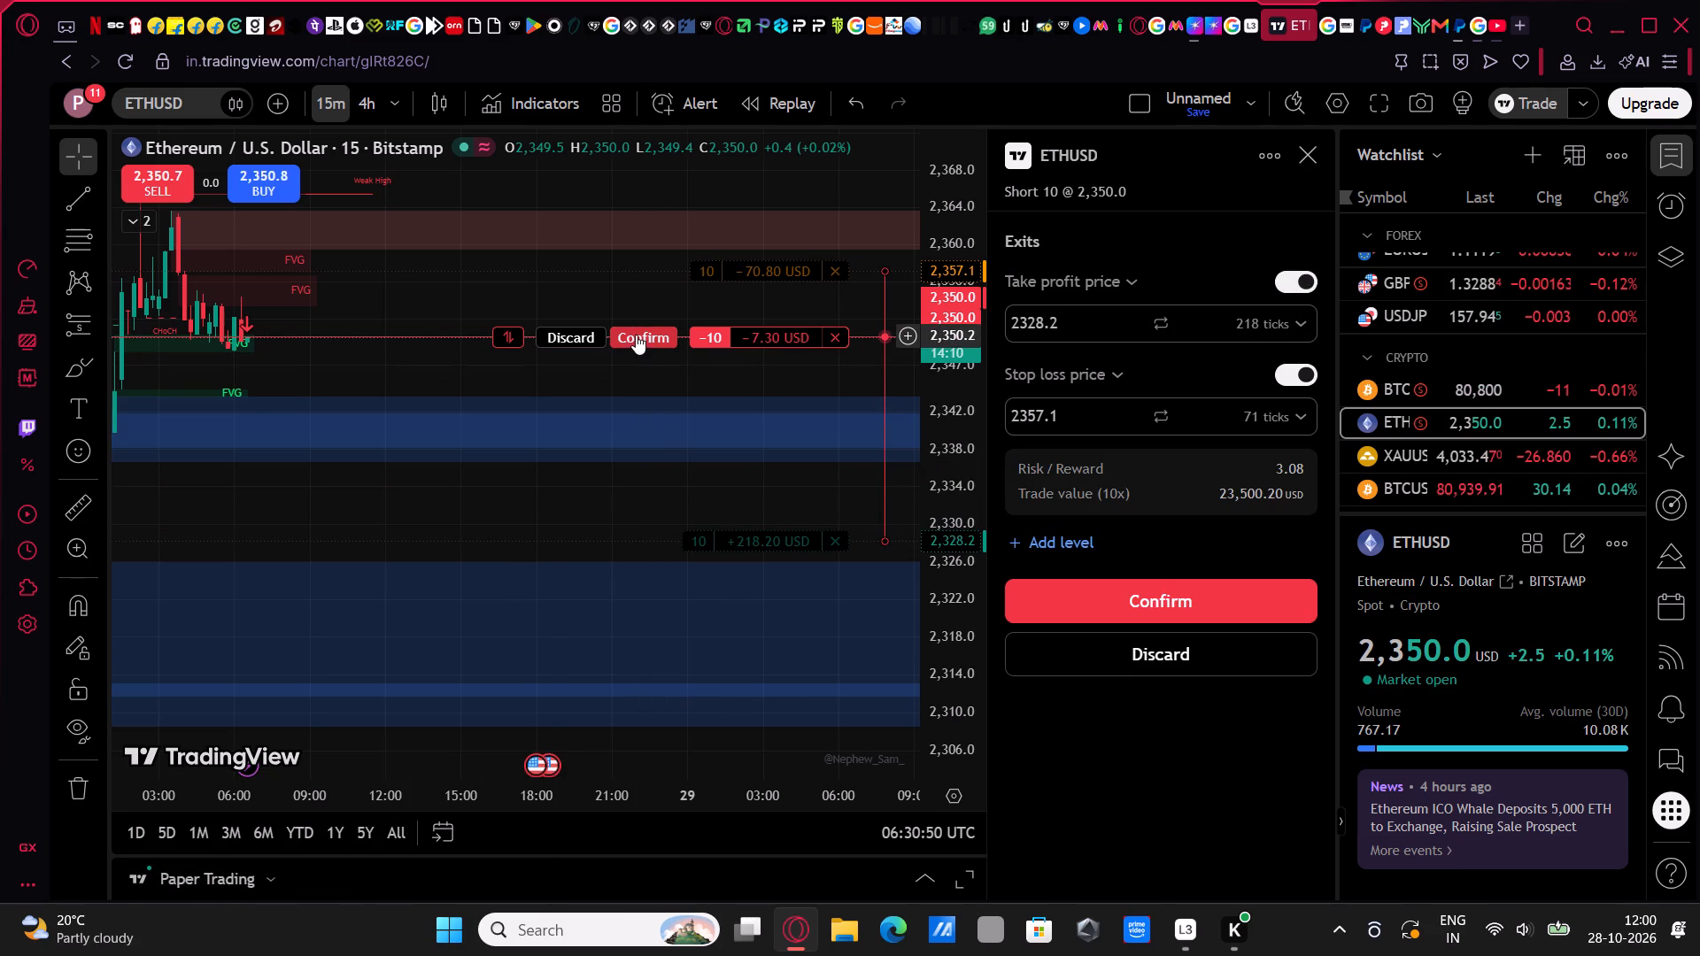
left_click(636, 342)
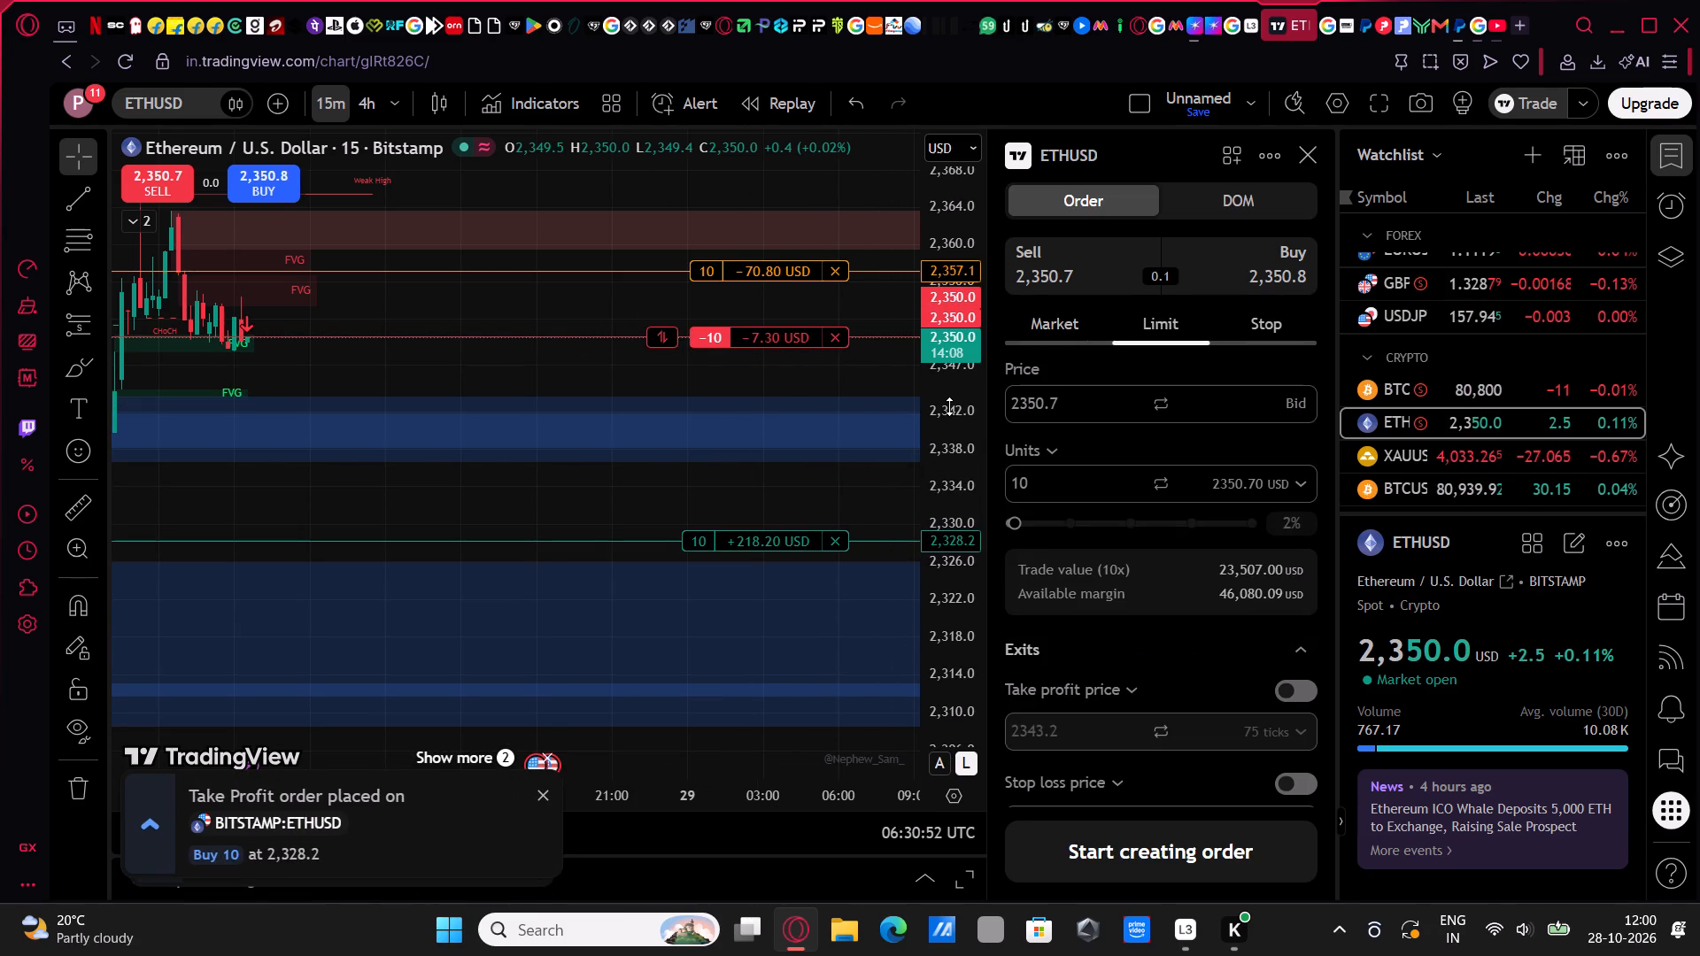
Close the order ticket and examine the ETHUSD short's entry, stop and target levels against recent price action.
left_click_drag(947, 405, 925, 296)
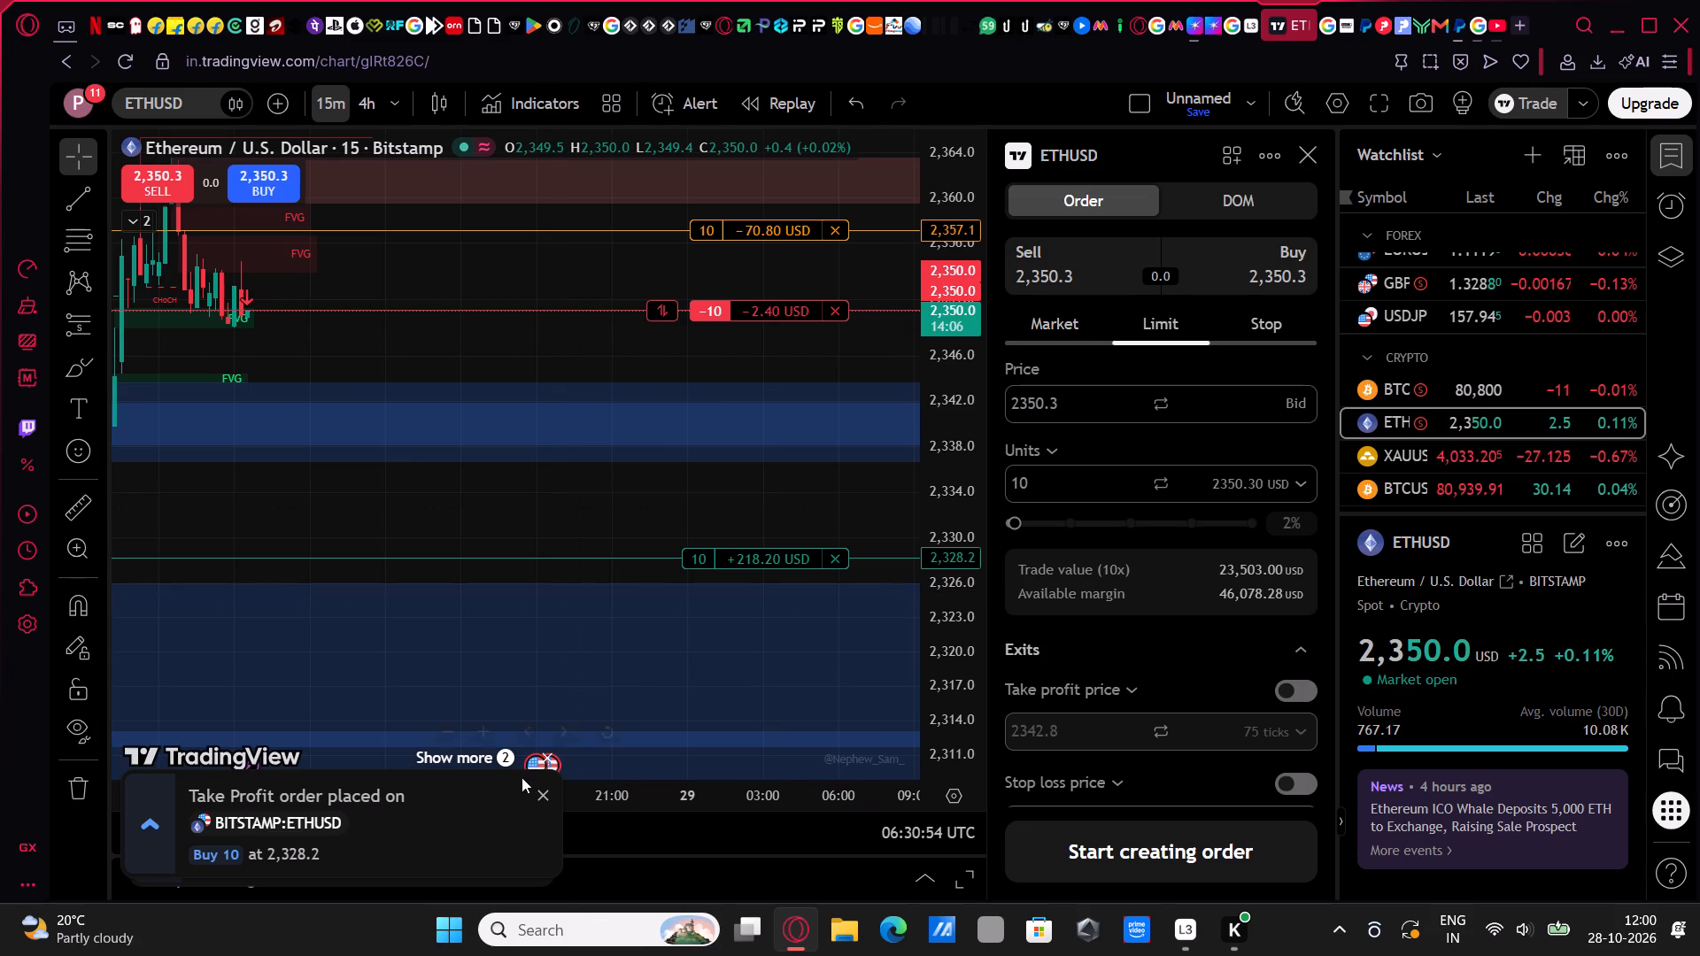
left_click_drag(622, 794, 770, 800)
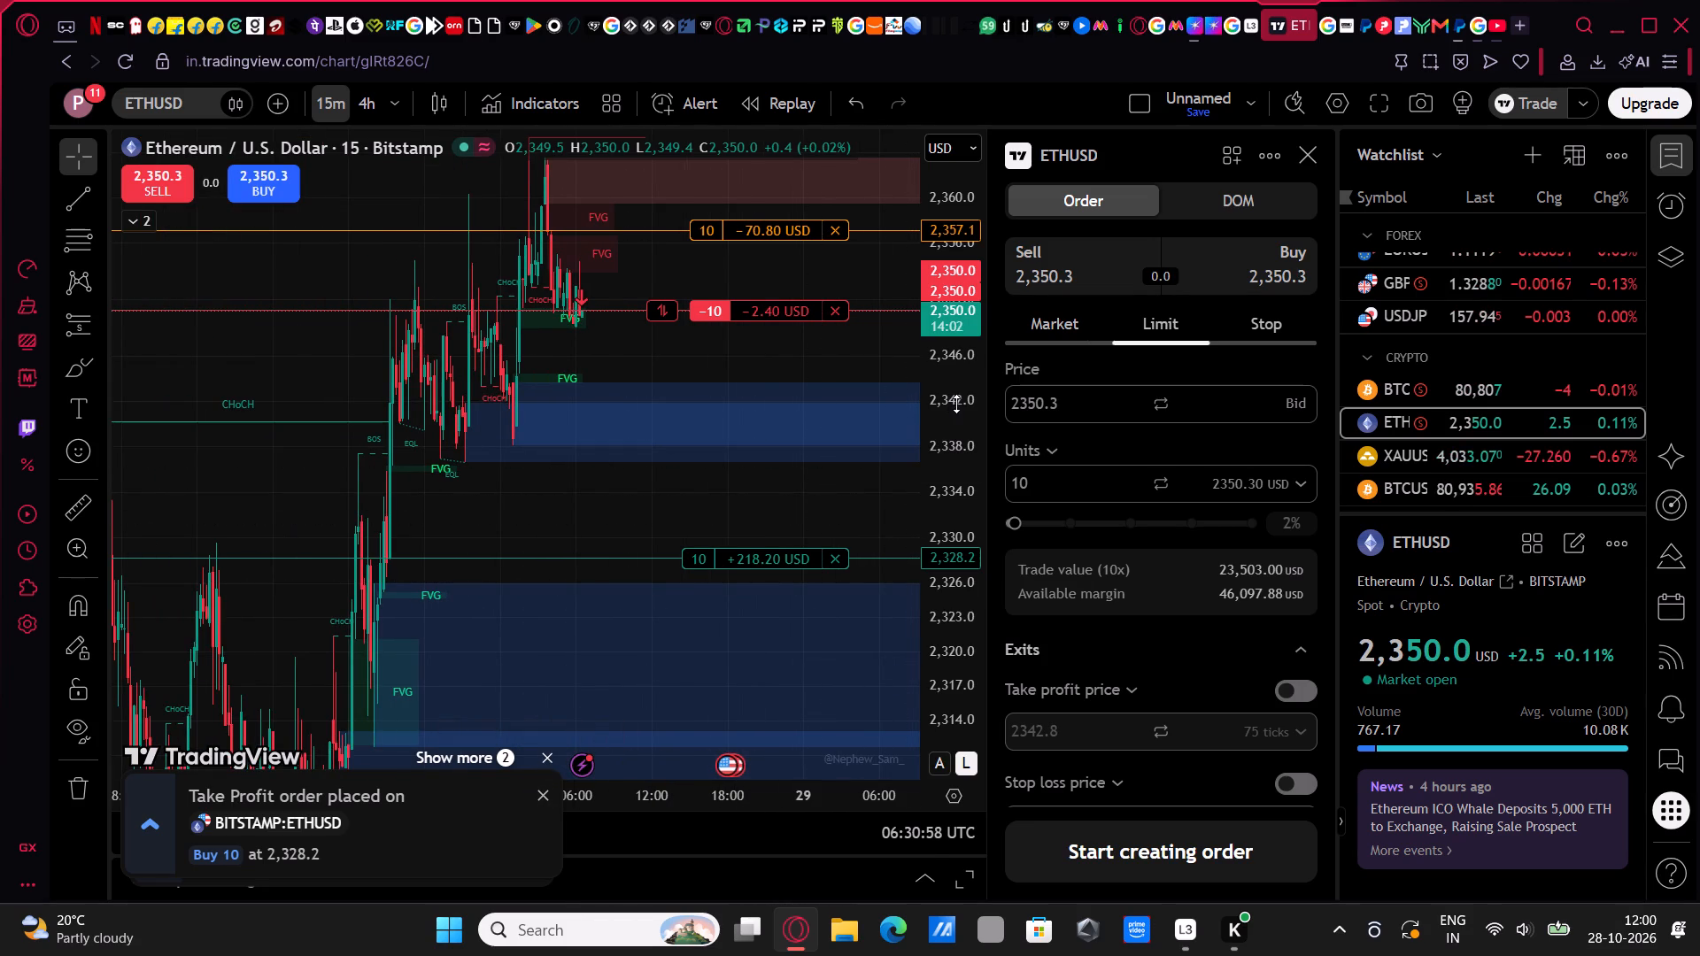
left_click_drag(956, 405, 947, 503)
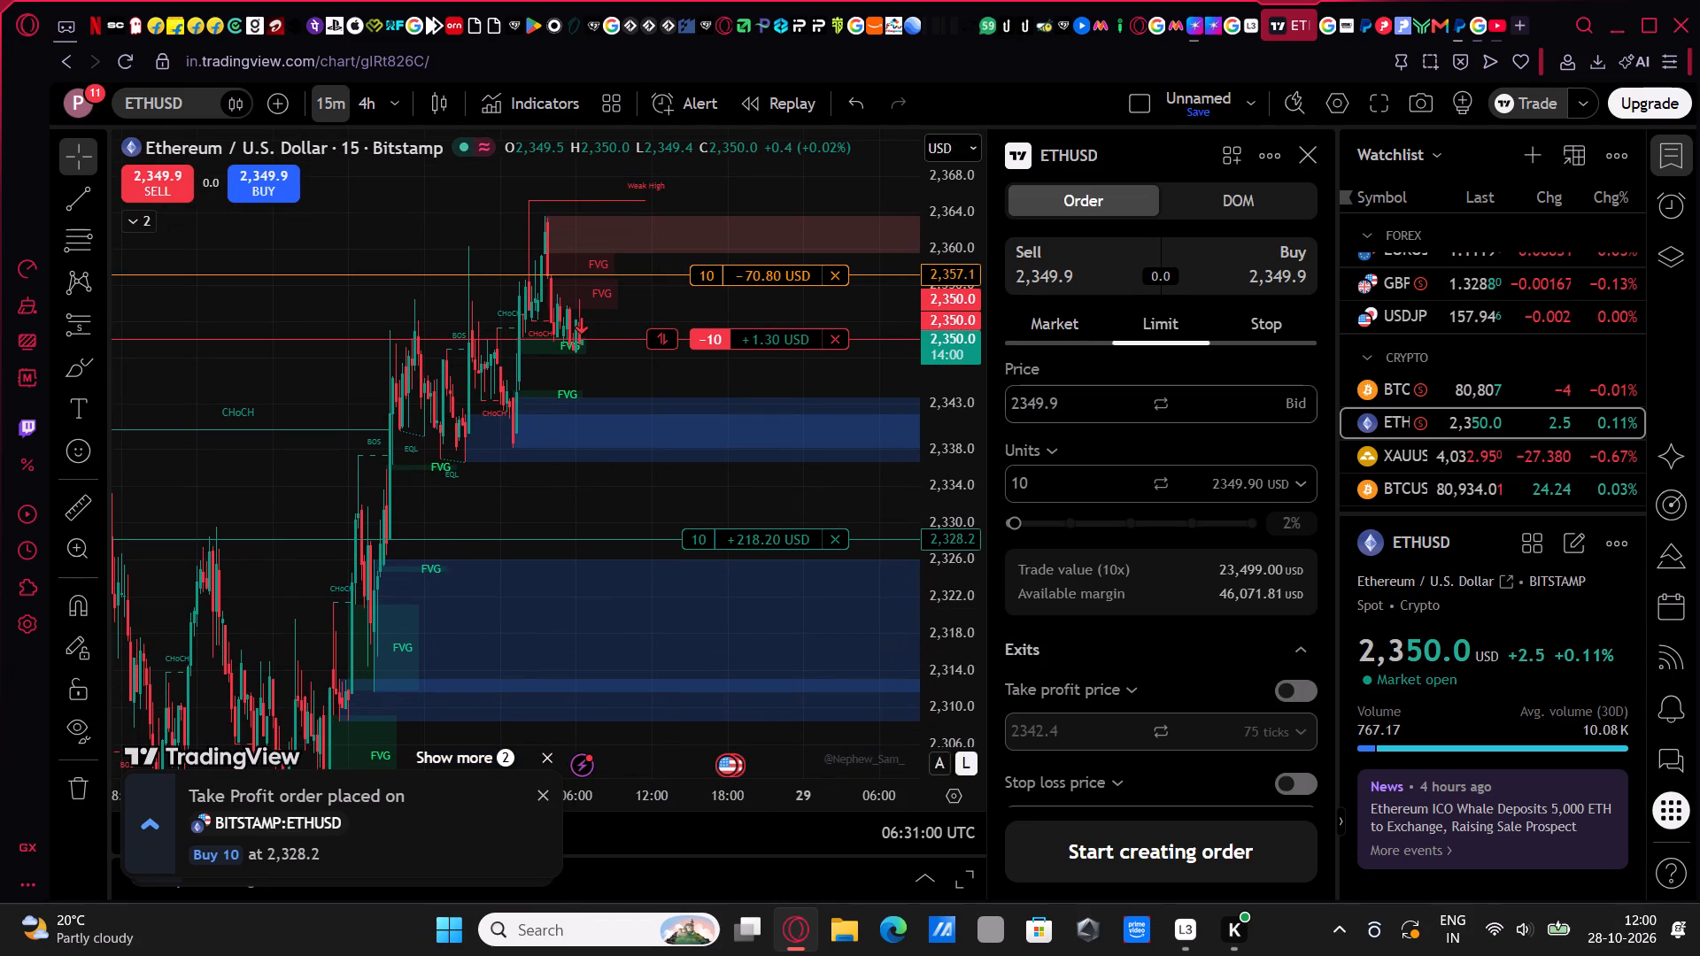
left_click(1315, 160)
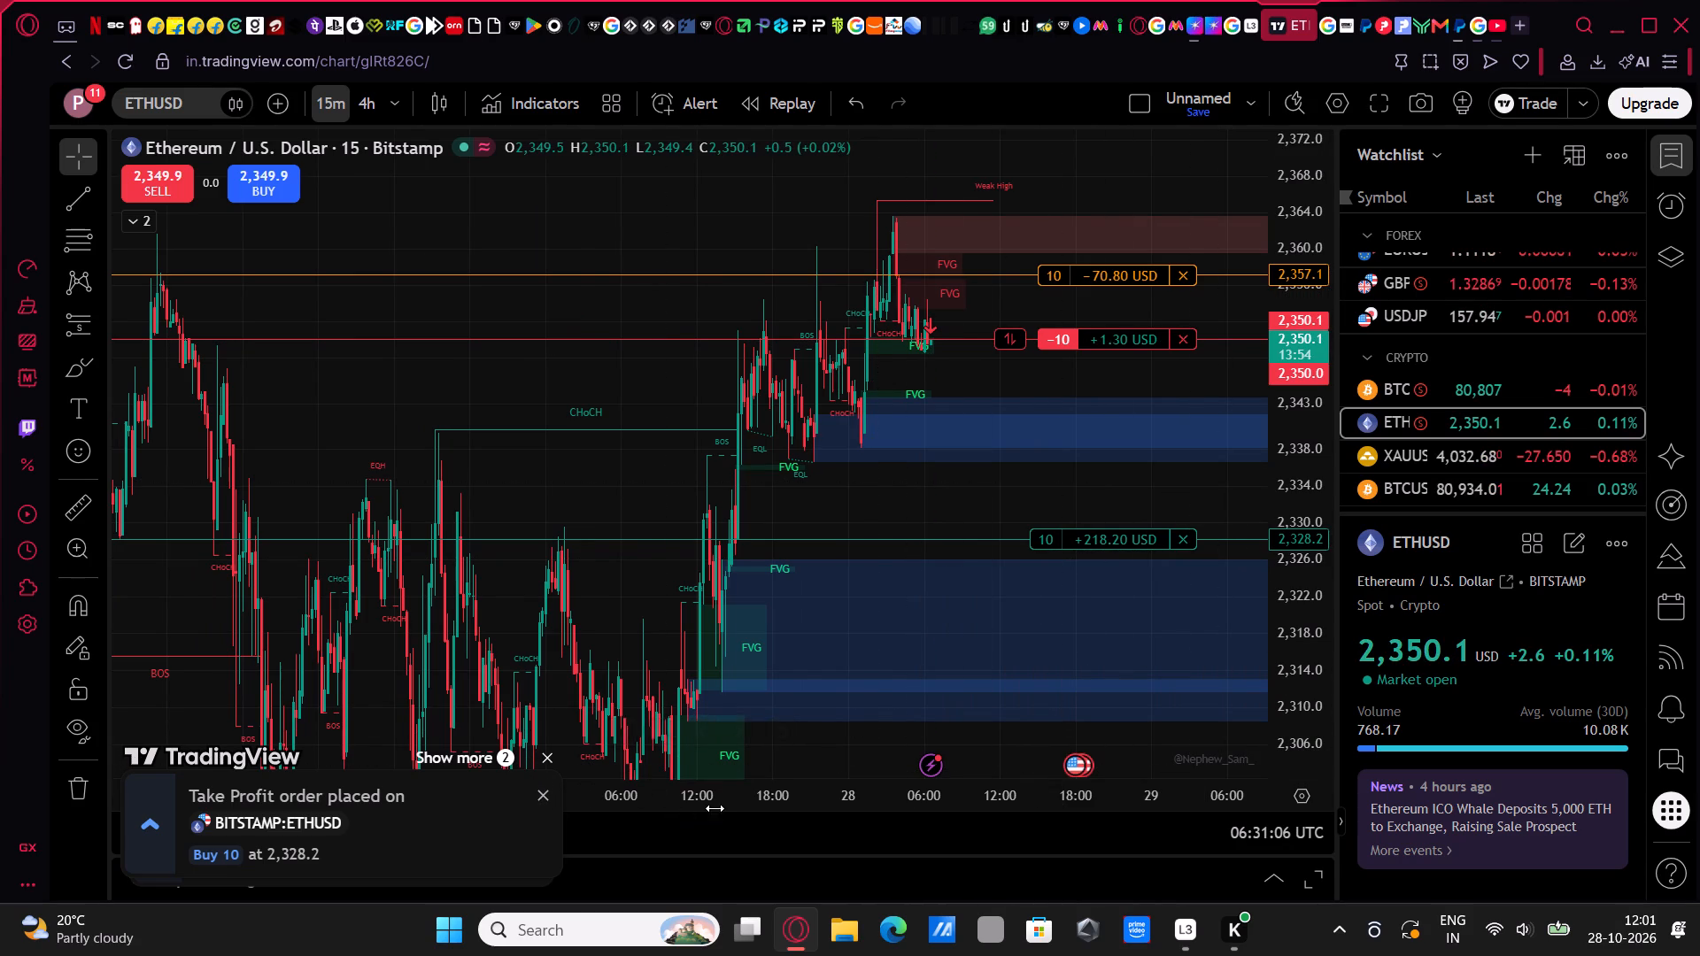
left_click_drag(717, 806, 498, 781)
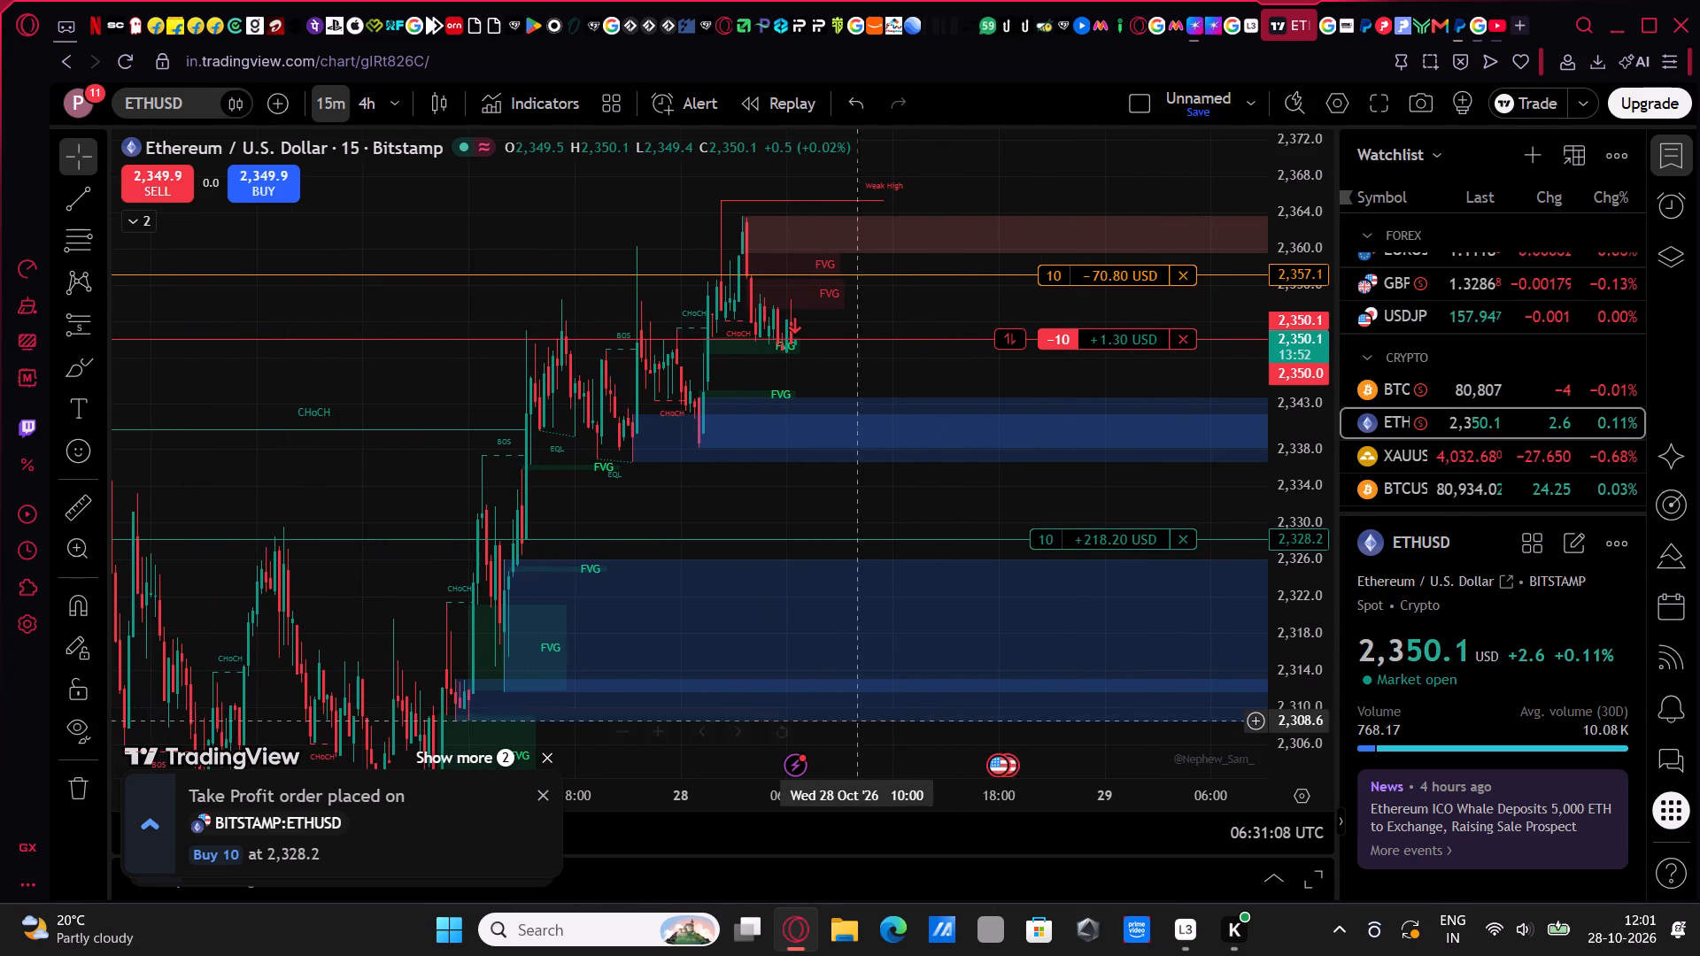
left_click_drag(793, 798, 623, 779)
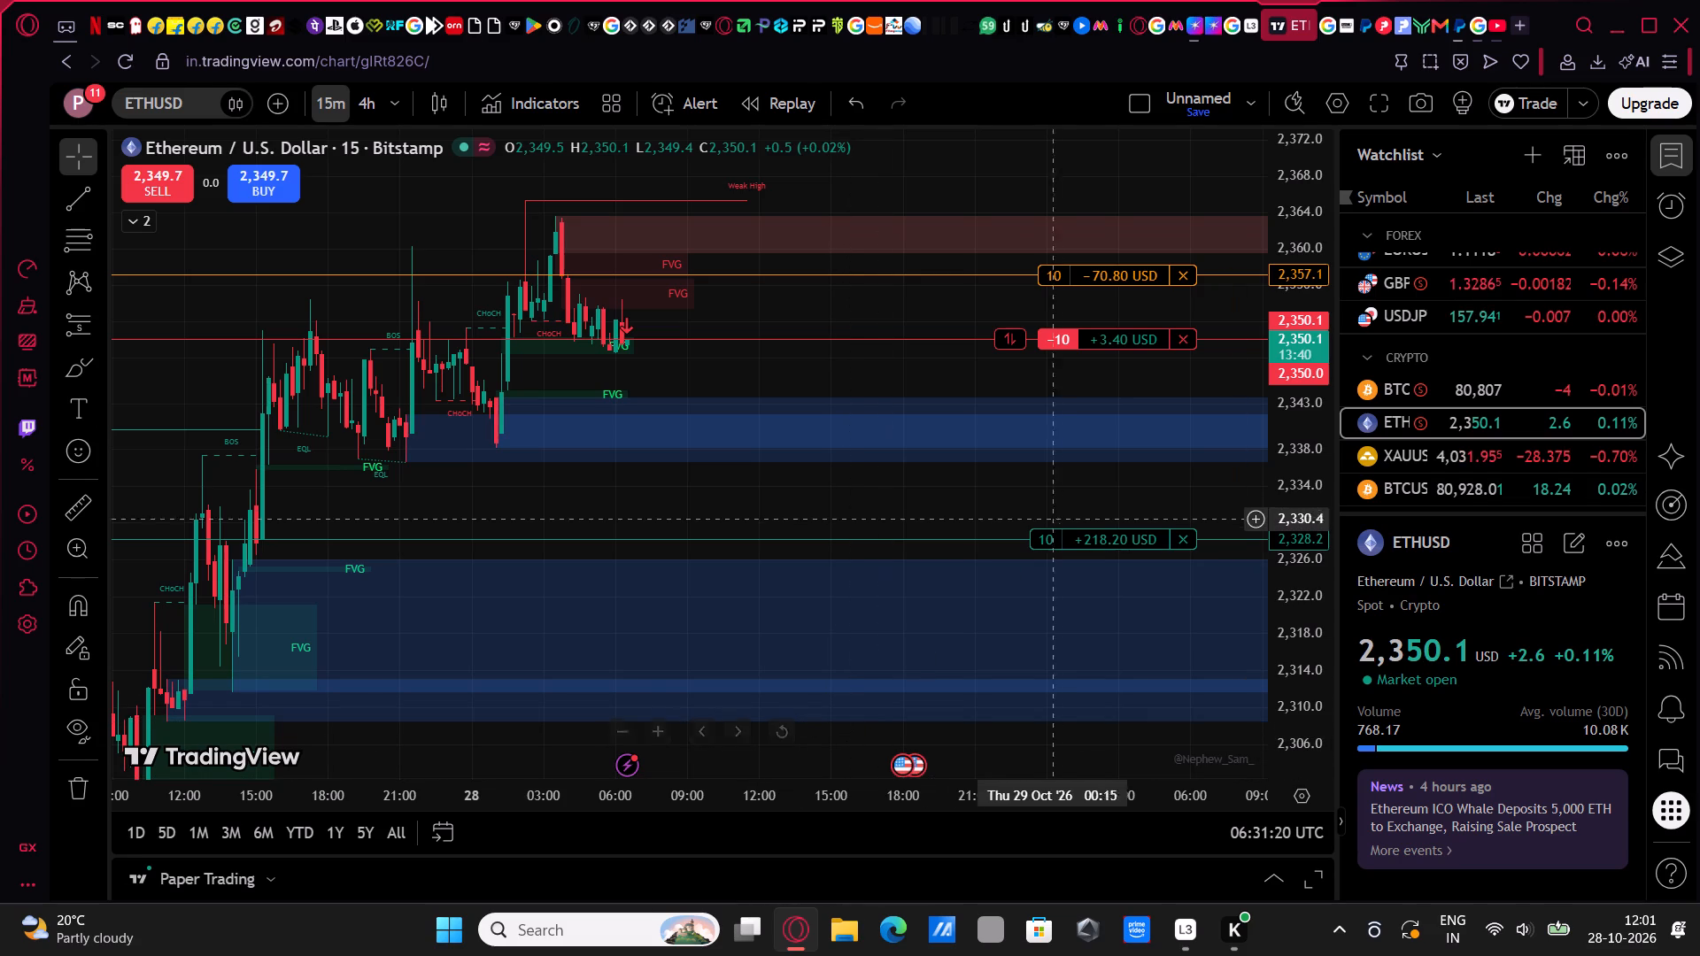
Examine the USDJPY 15-minute chart from the watchlist, including its recent trend, supply and demand zones, and structure levels.
left_click(1399, 325)
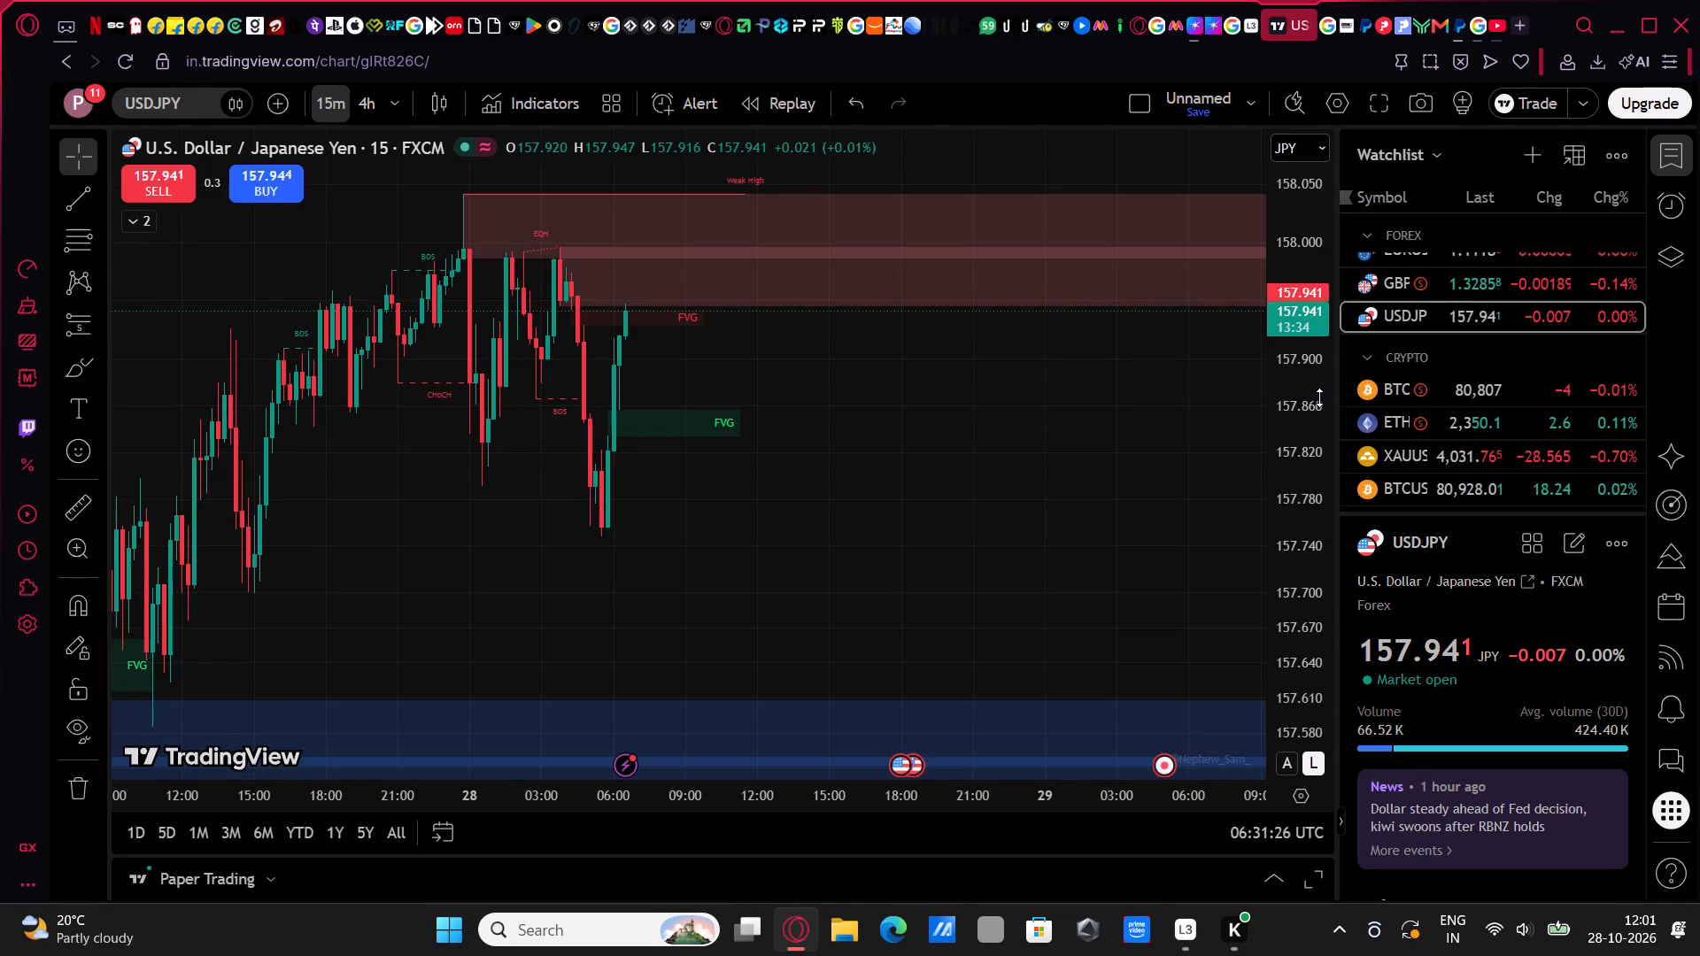
left_click_drag(1319, 397, 1322, 476)
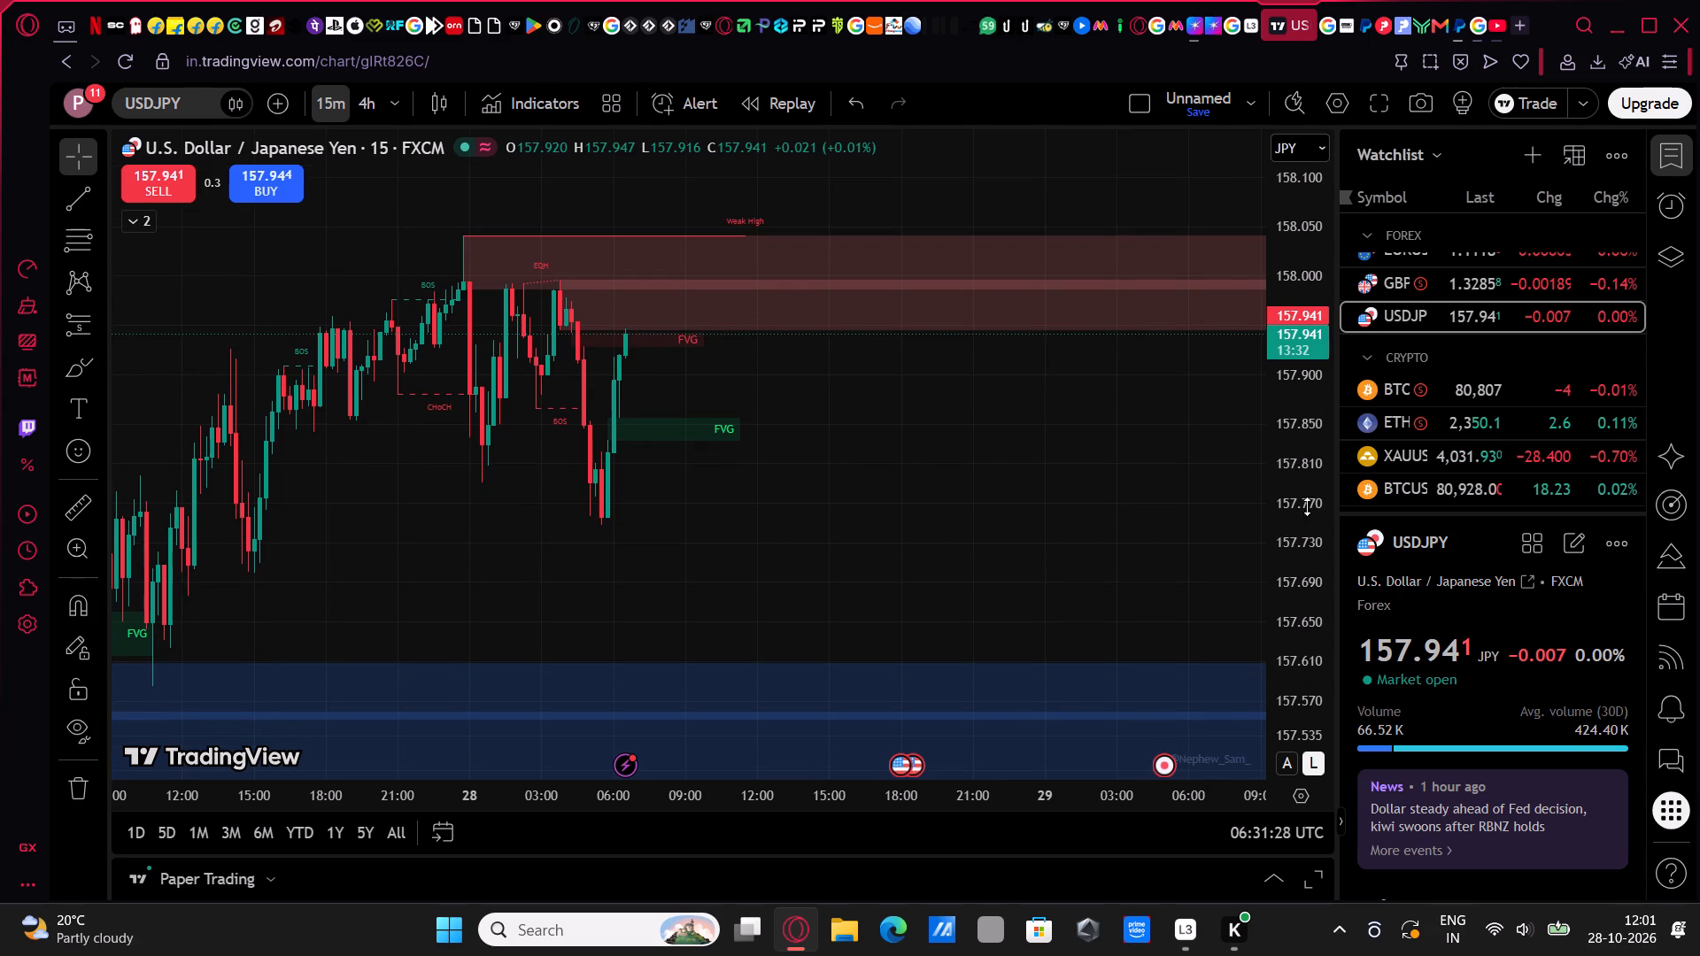
left_click_drag(806, 799, 1107, 777)
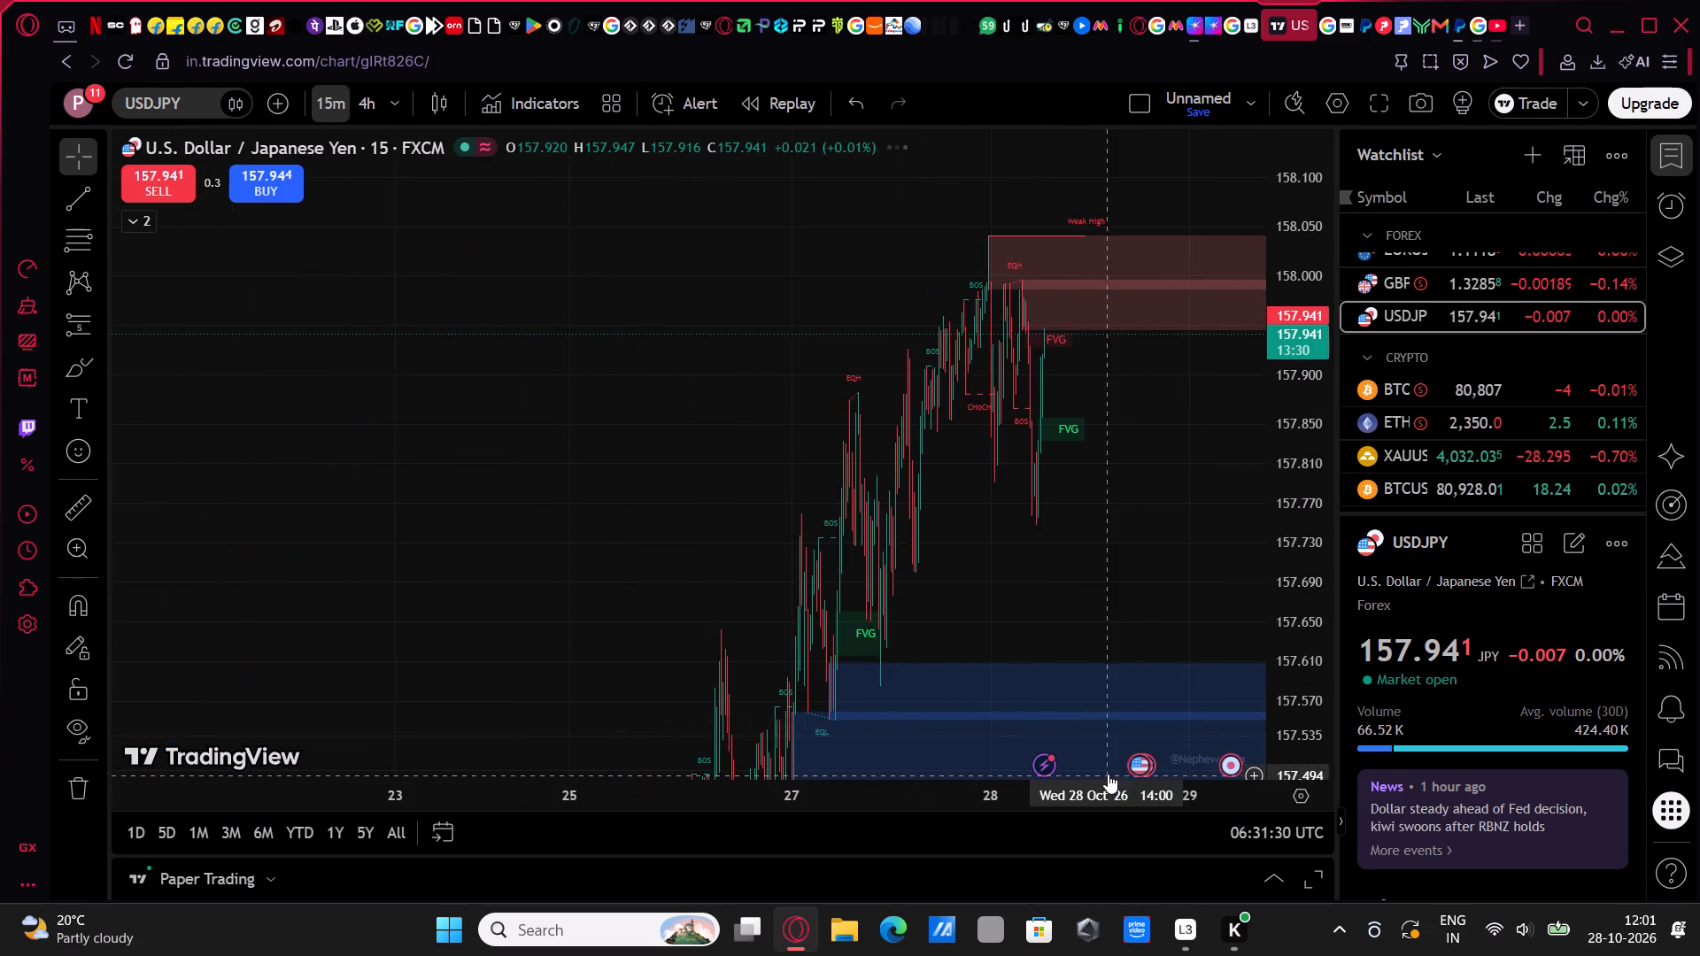
left_click_drag(1310, 401, 1308, 693)
left_click_drag(1279, 460, 1298, 579)
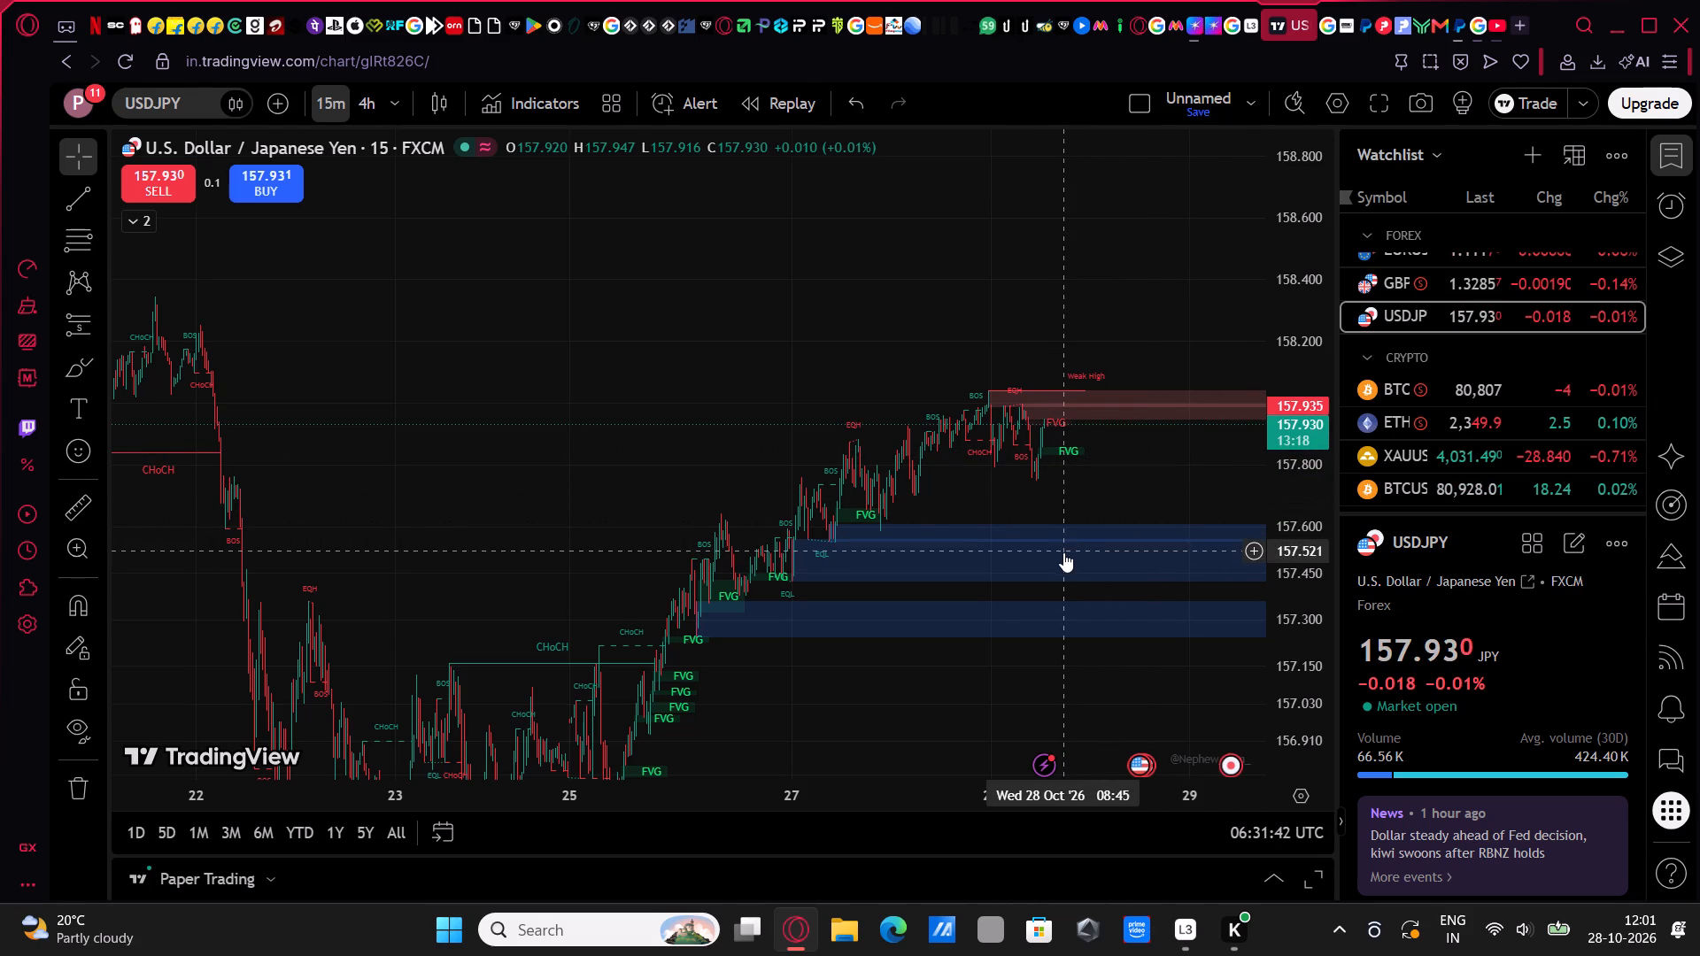
left_click_drag(1090, 603, 1133, 362)
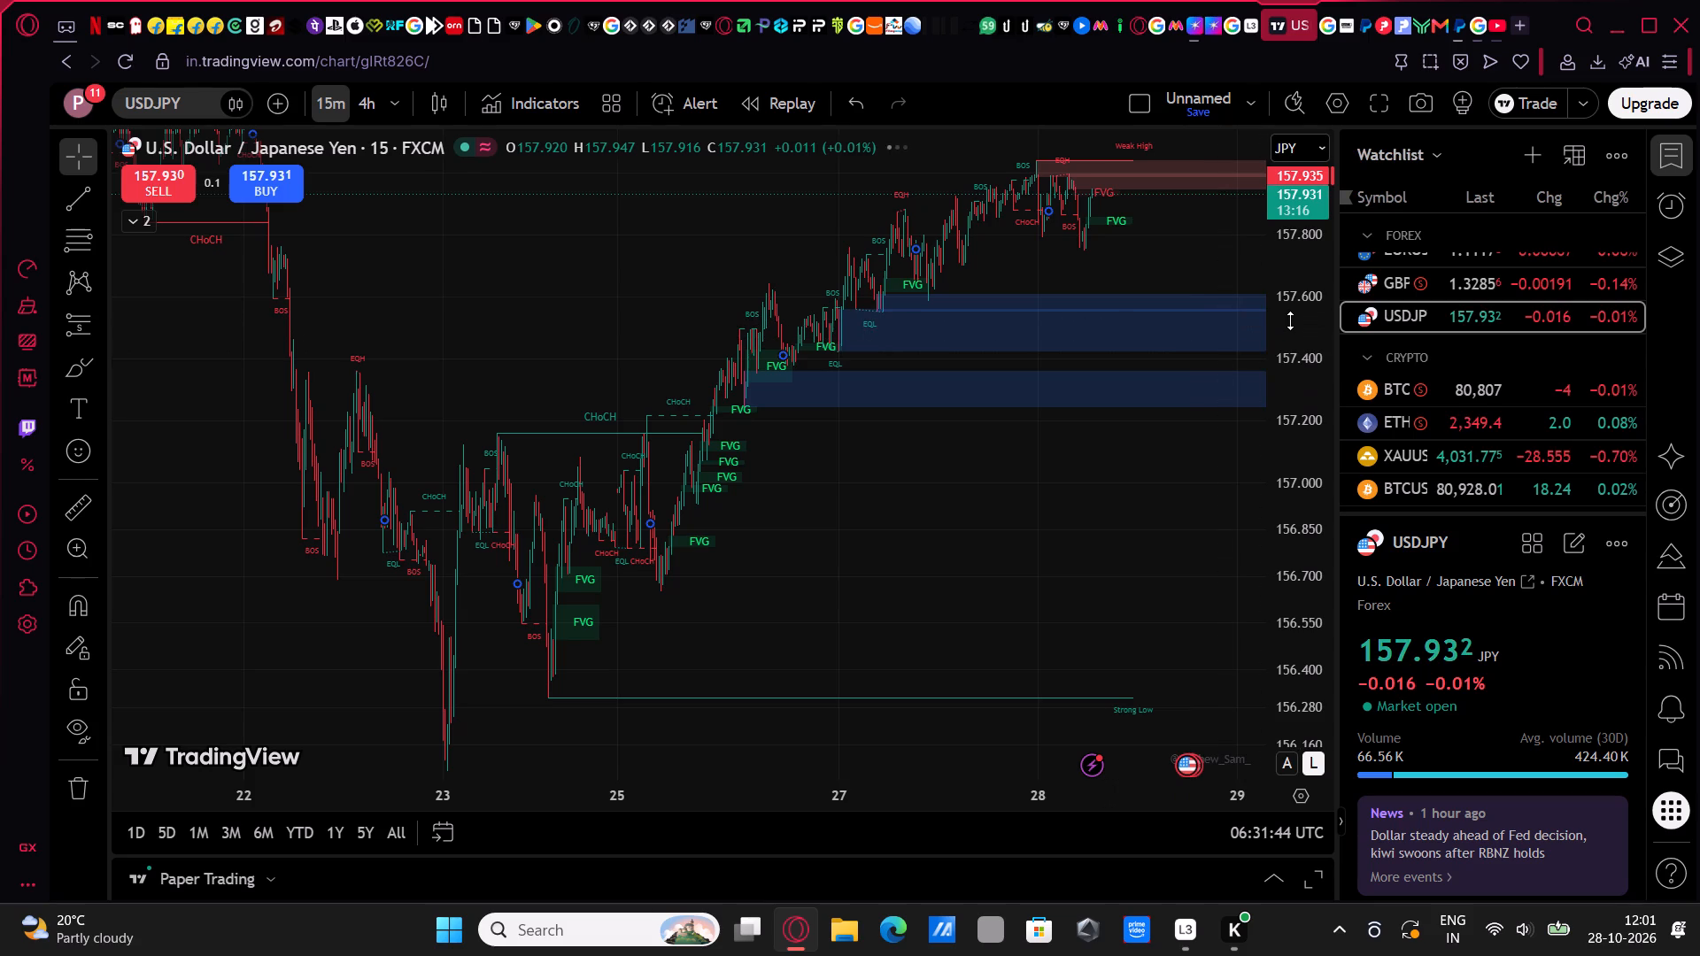
left_click_drag(1287, 335, 1281, 515)
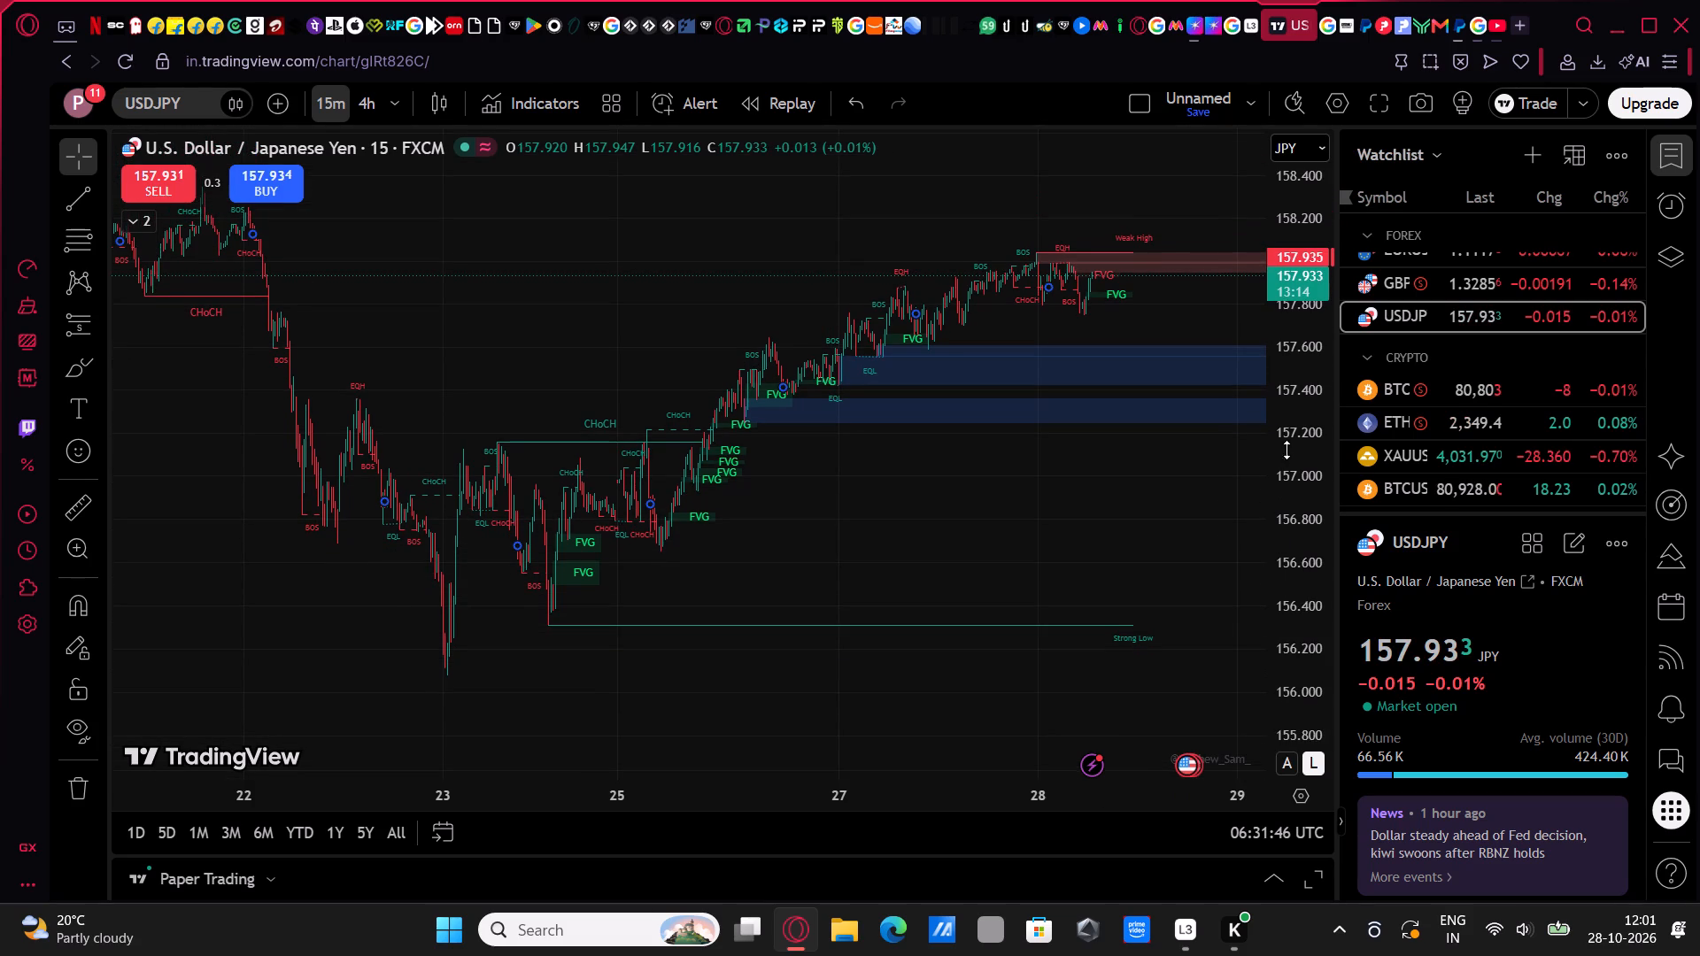
left_click_drag(1289, 443, 1276, 500)
left_click_drag(1142, 512, 1119, 535)
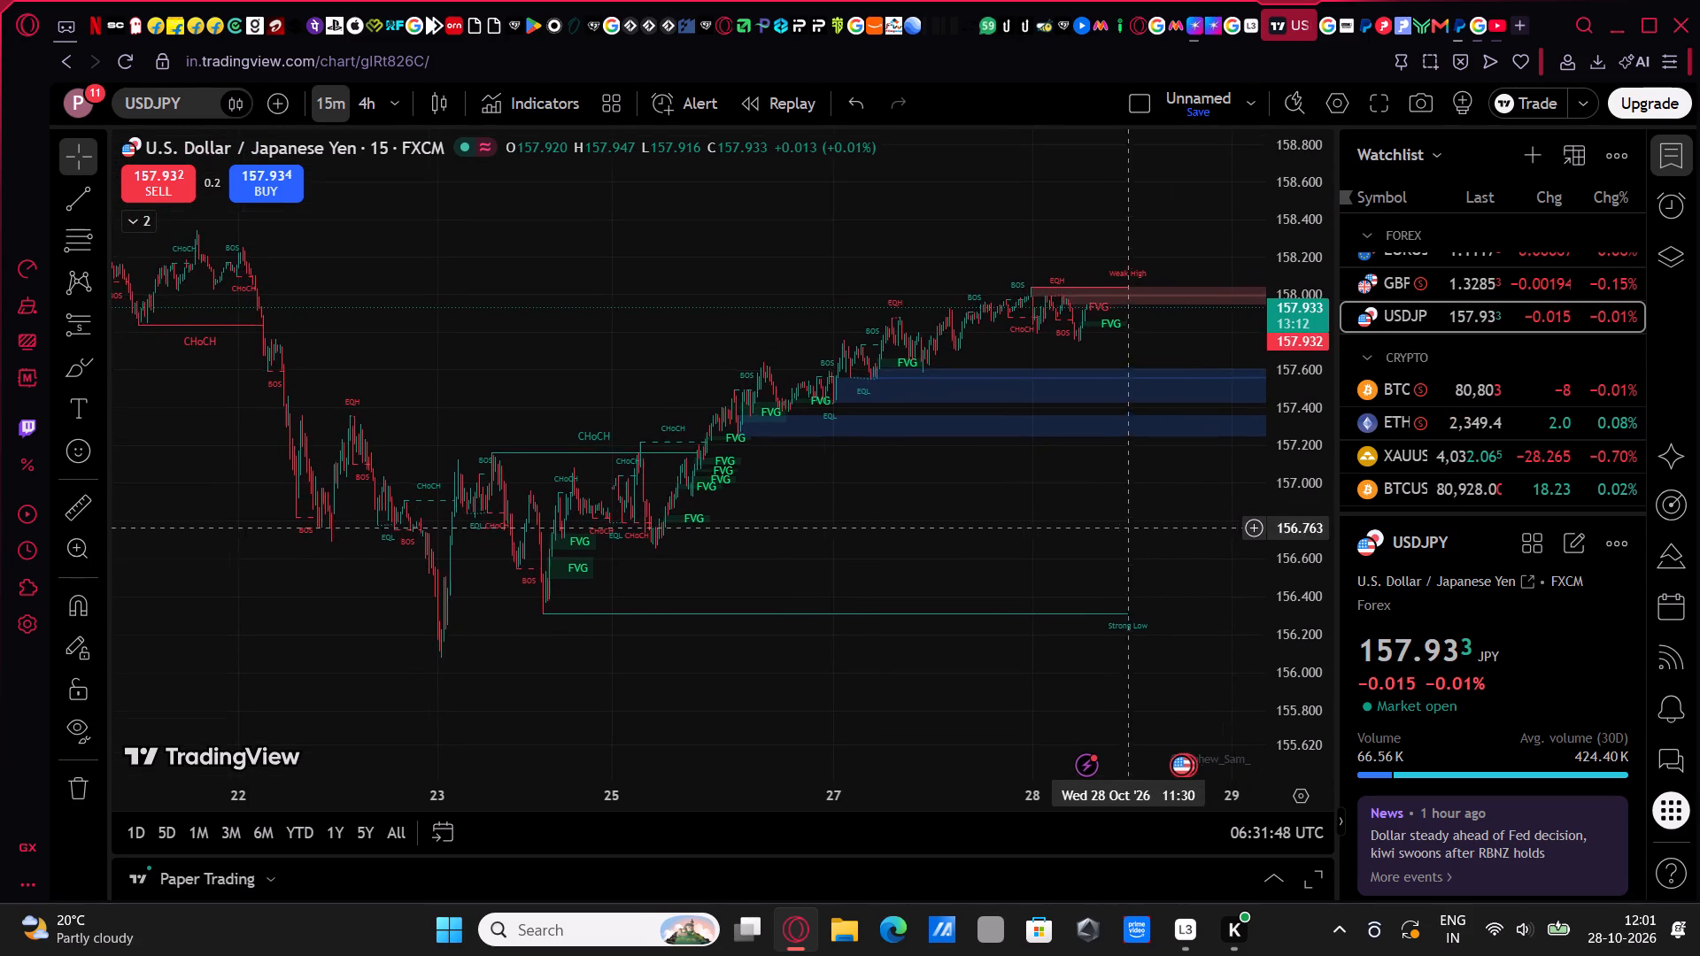
left_click_drag(1119, 535, 1070, 603)
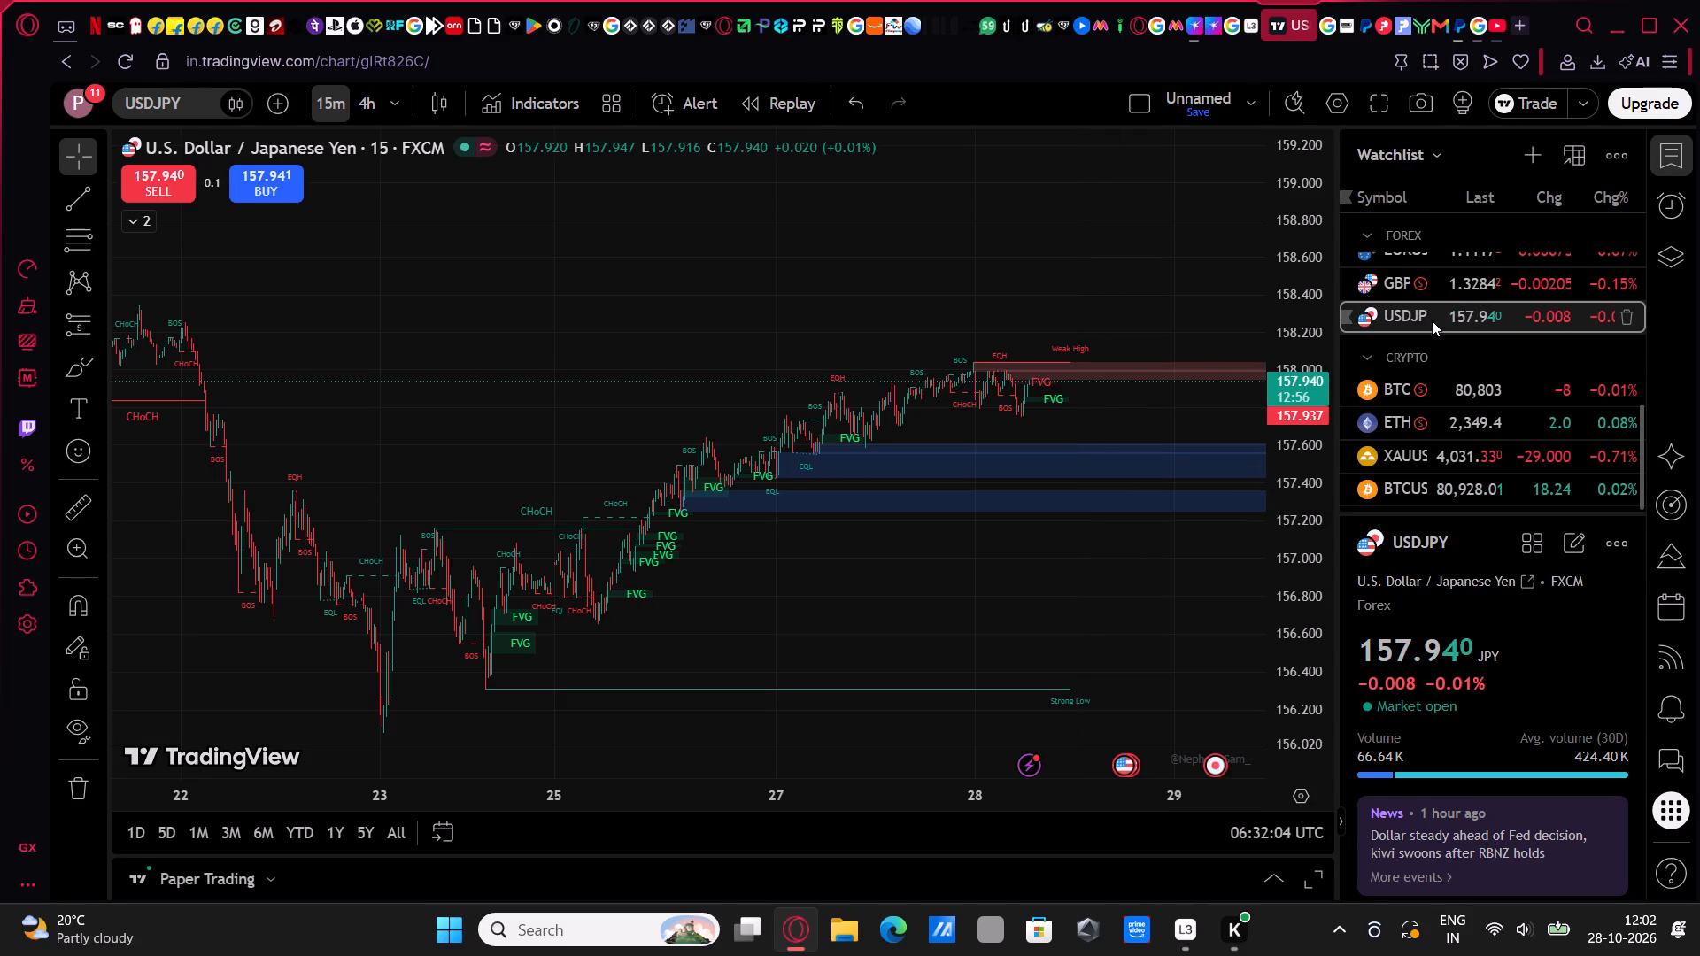
Return to the ETHUSD chart and examine the open short's stop and target against the surrounding price zones.
left_click(1401, 417)
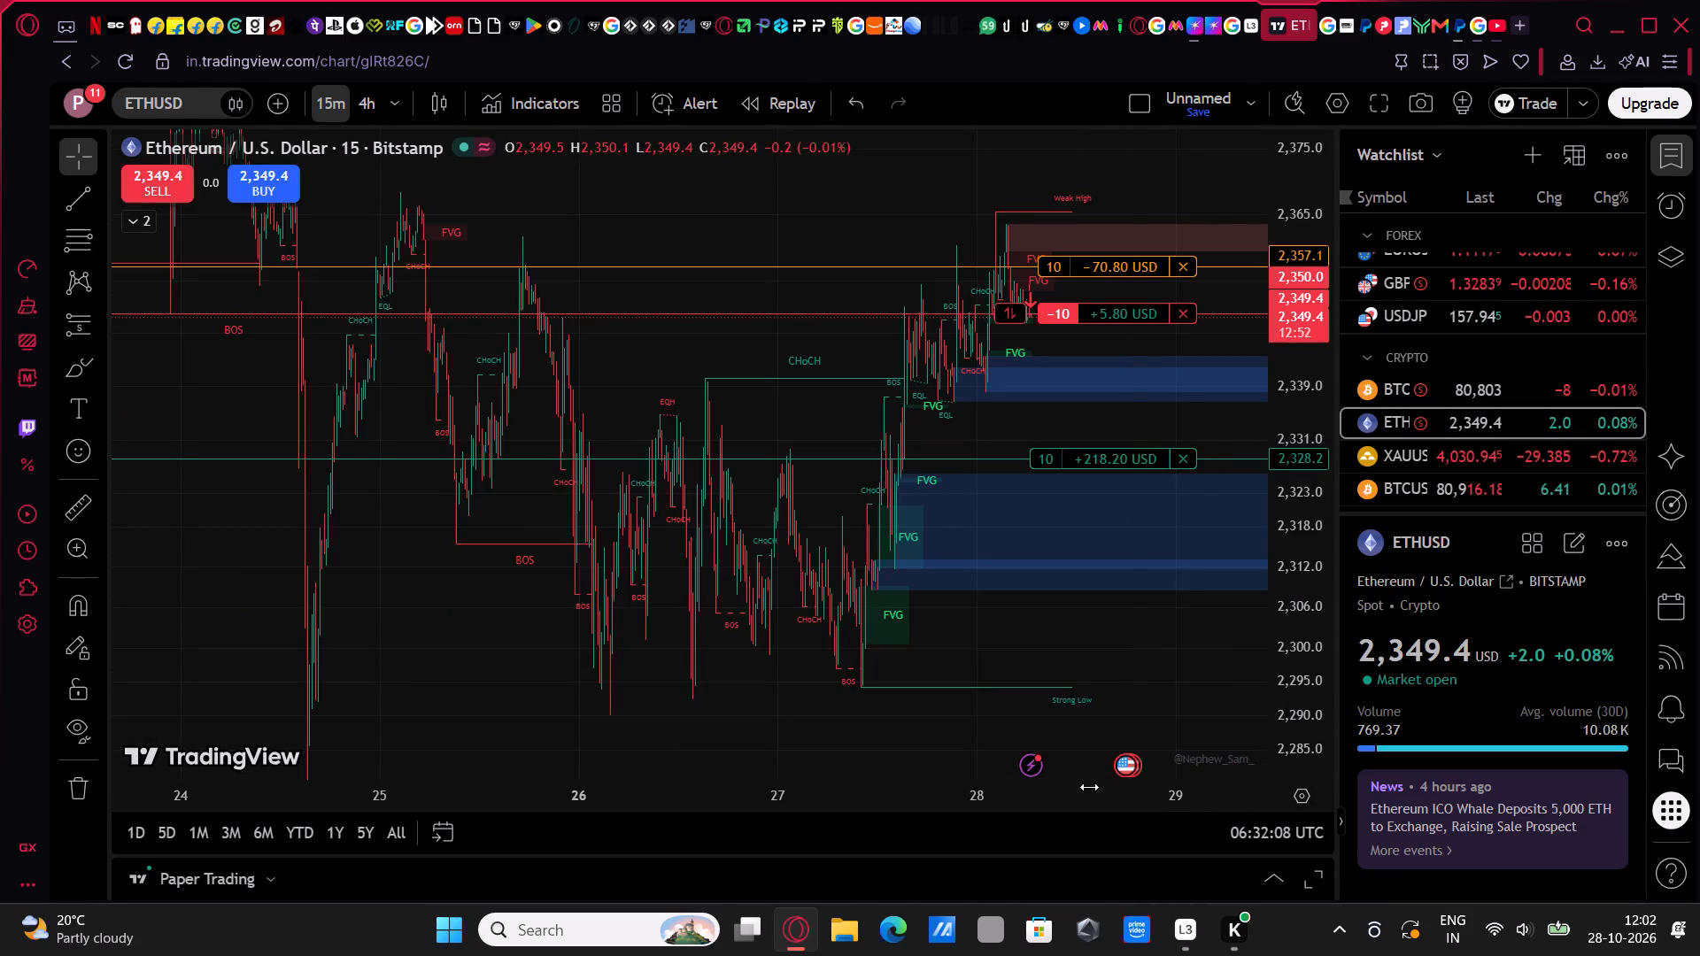
left_click_drag(1071, 794, 848, 798)
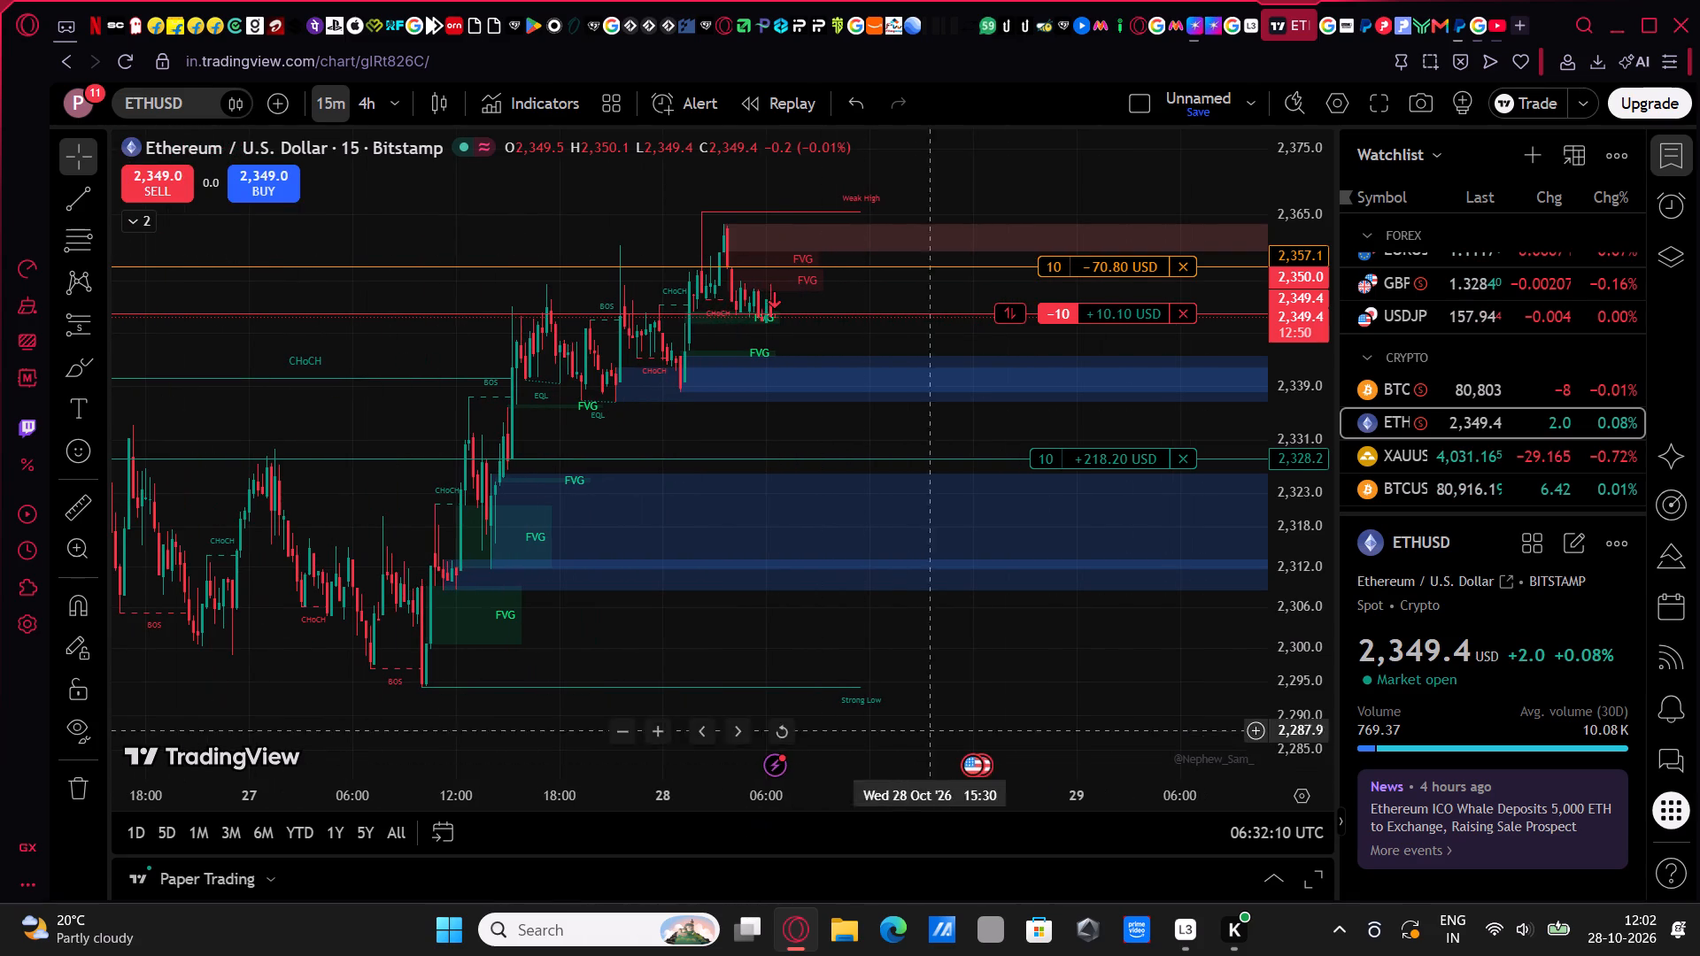
left_click_drag(1294, 482, 1288, 327)
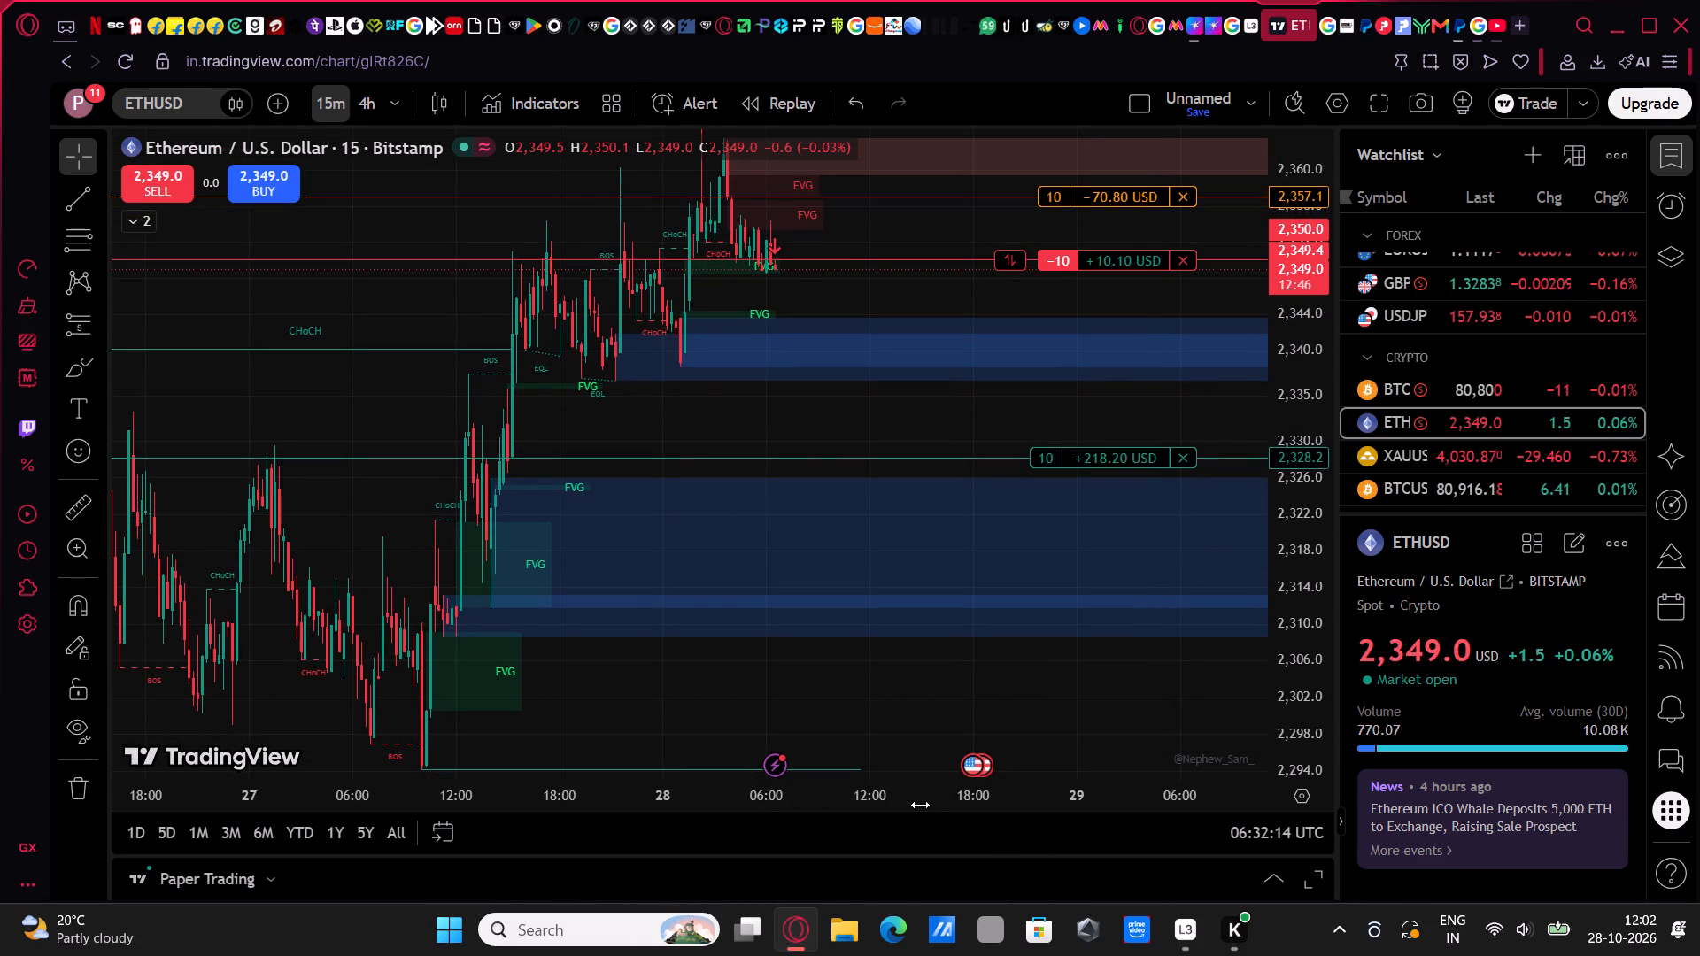
left_click_drag(916, 794, 1052, 789)
left_click_drag(1306, 491, 1332, 597)
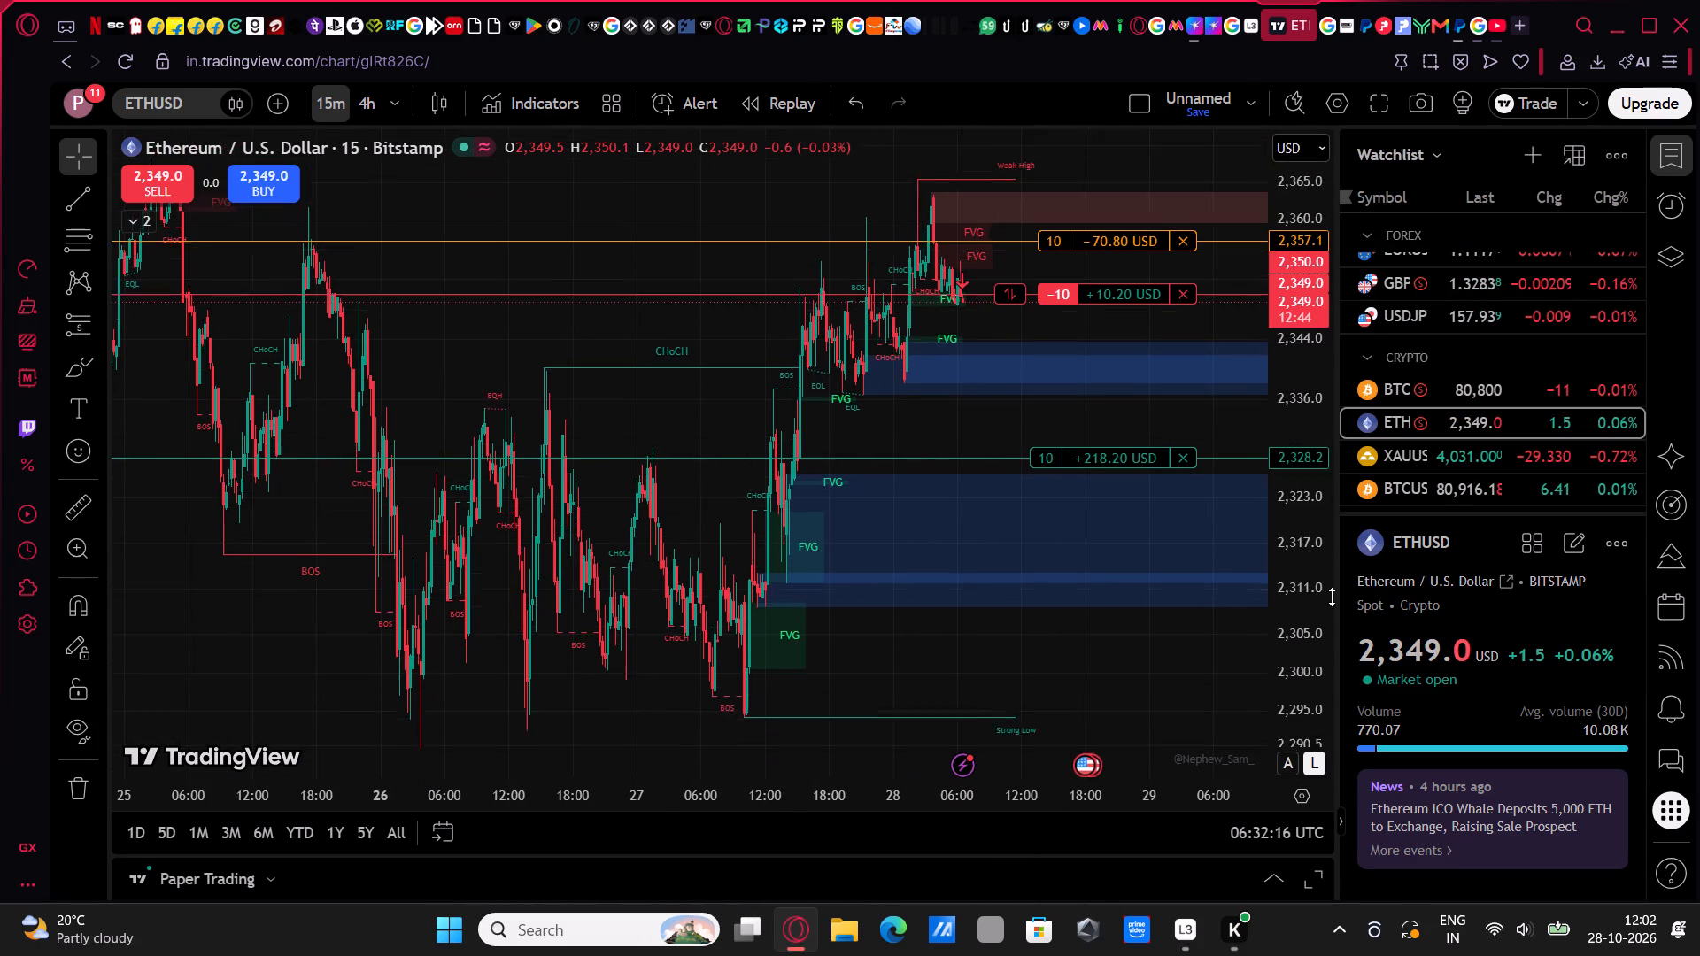
left_click_drag(1332, 597, 1338, 673)
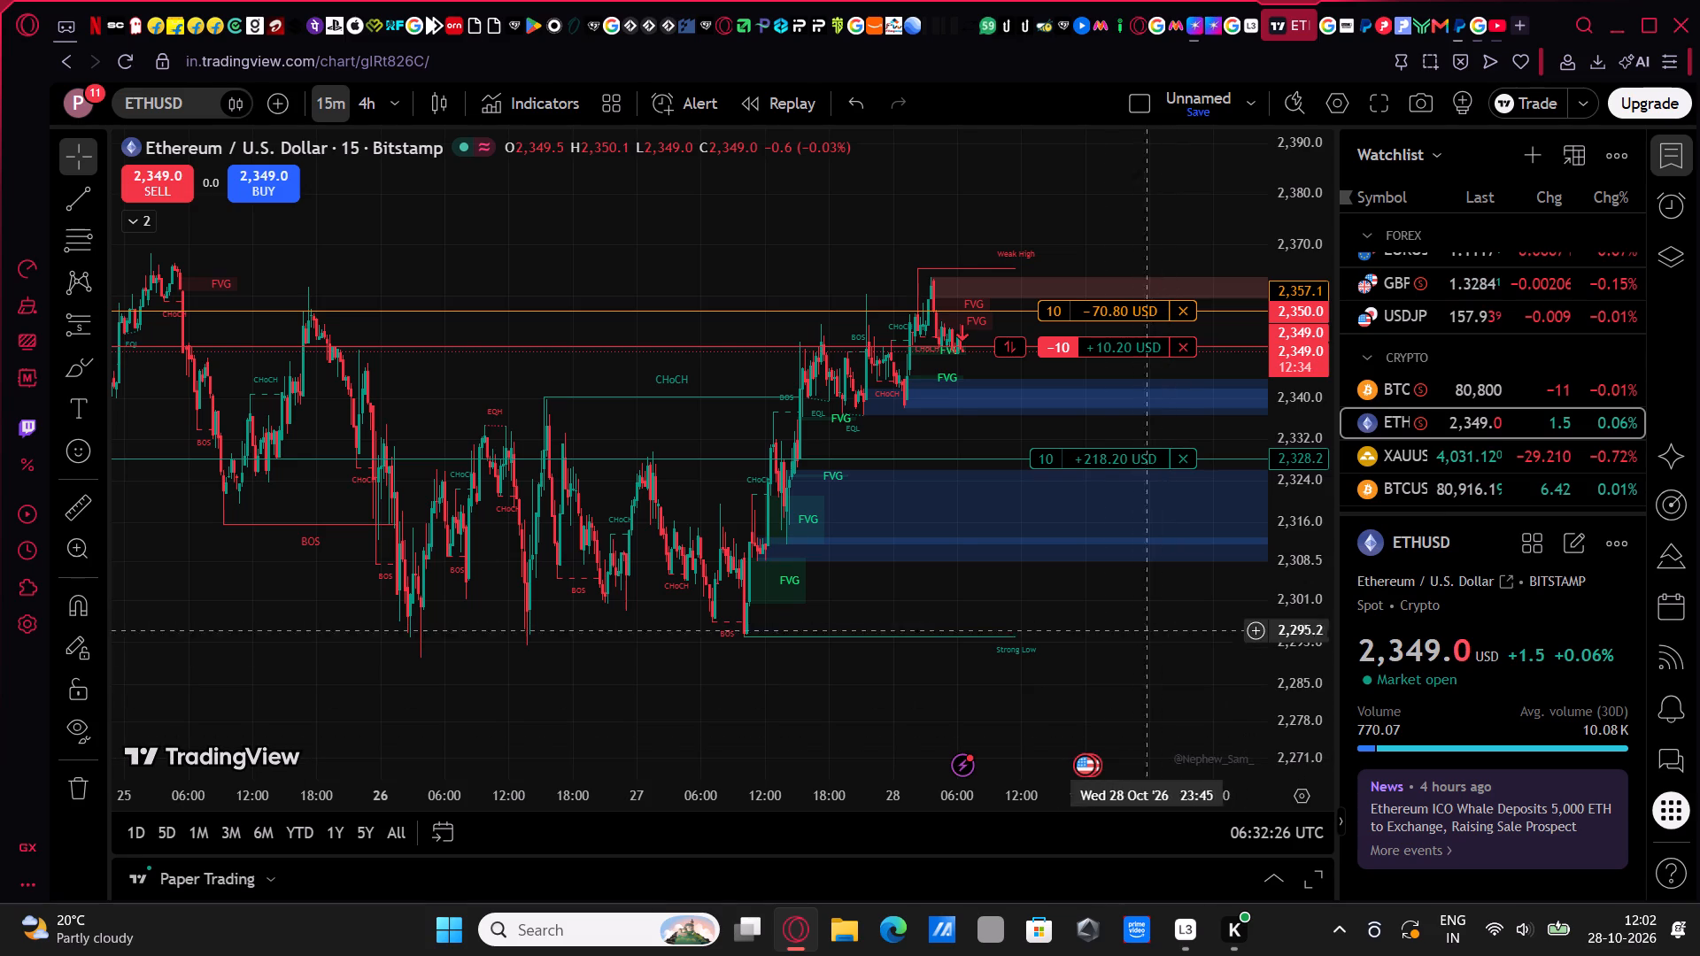
left_click_drag(924, 793, 727, 793)
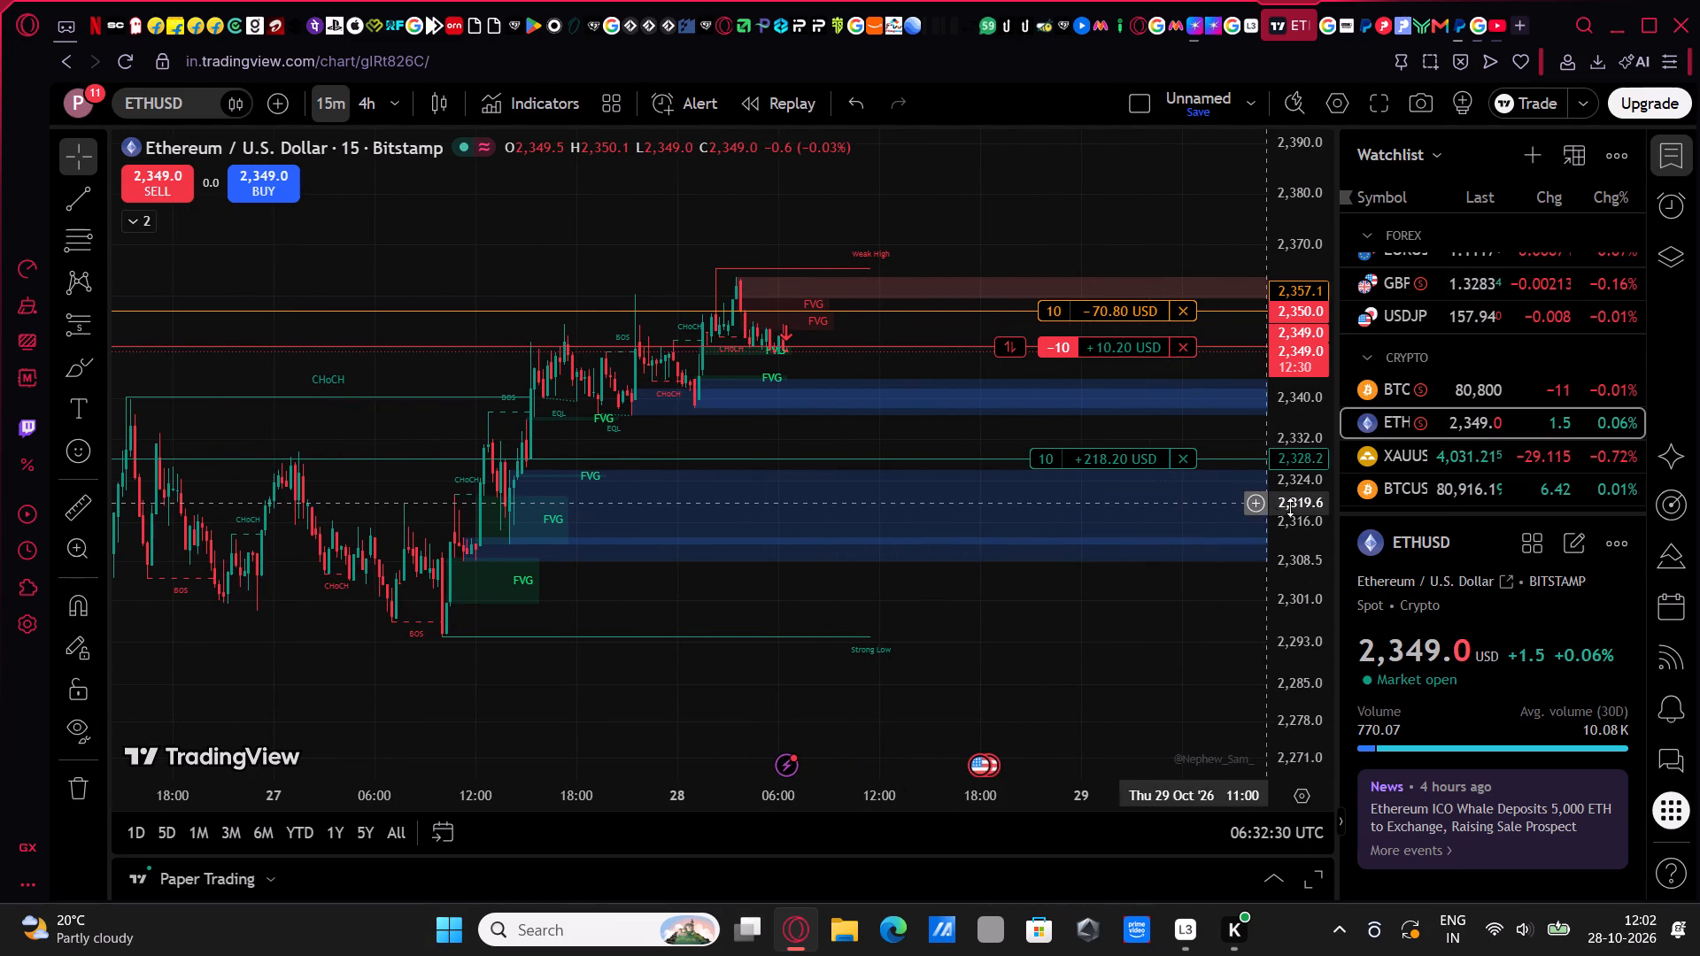
left_click_drag(1294, 508, 1285, 389)
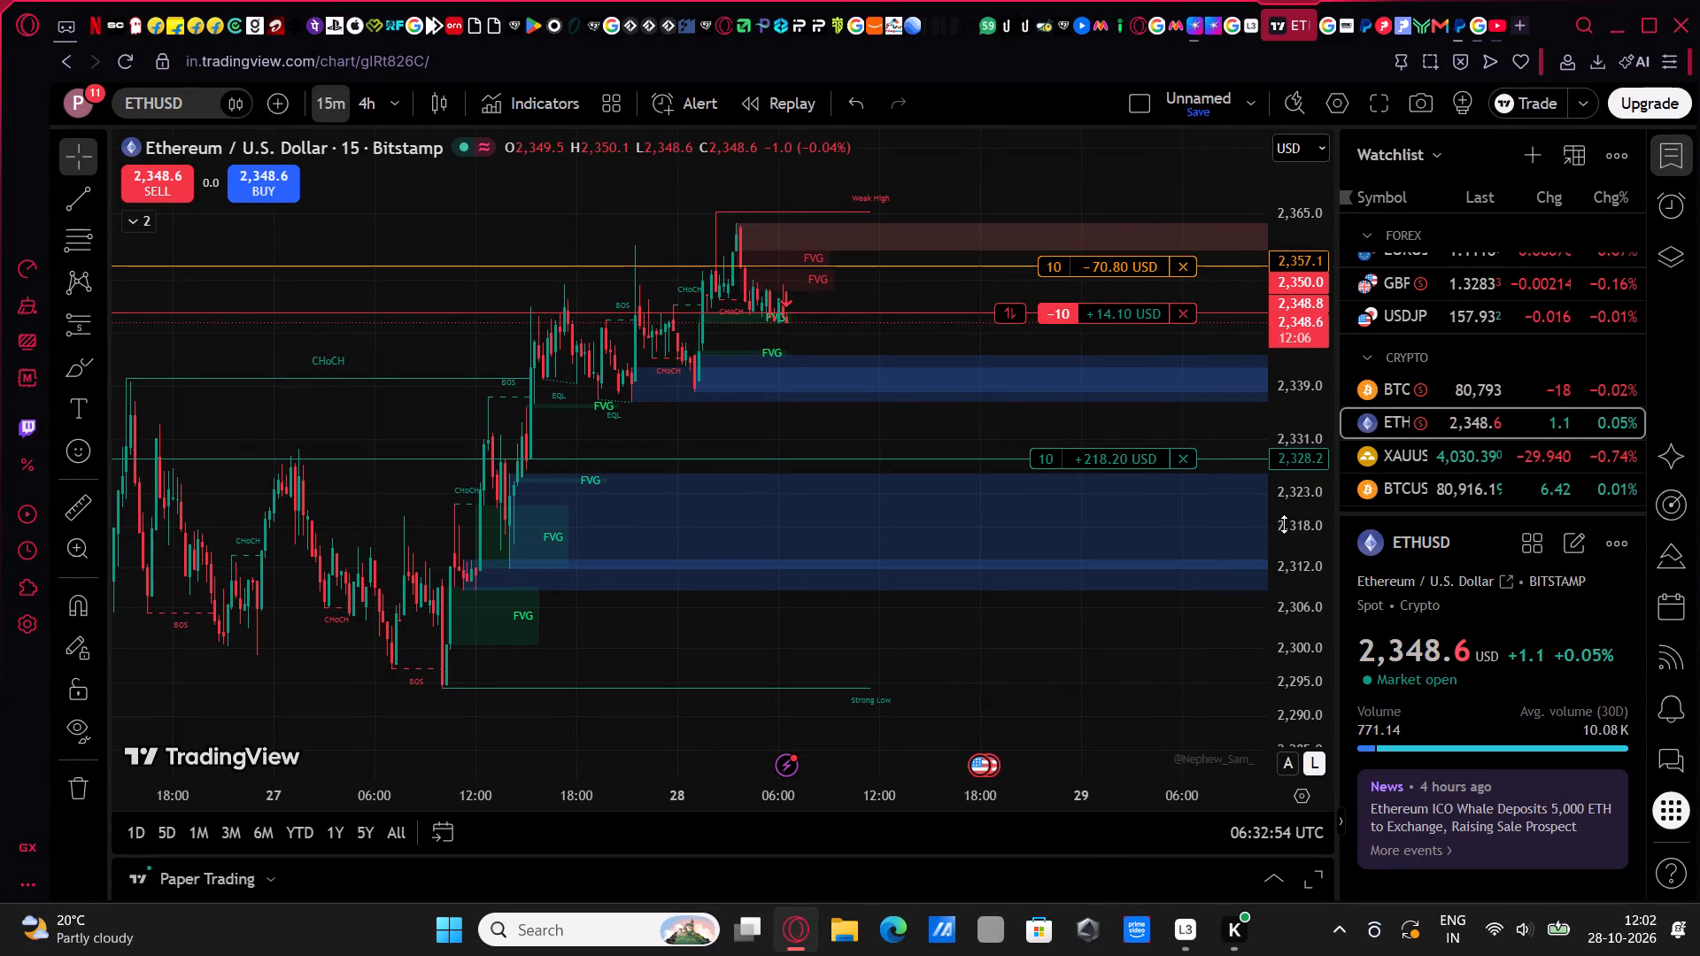
left_click_drag(1284, 524, 1291, 386)
left_click_drag(1286, 482, 1290, 376)
left_click_drag(1294, 400, 1300, 525)
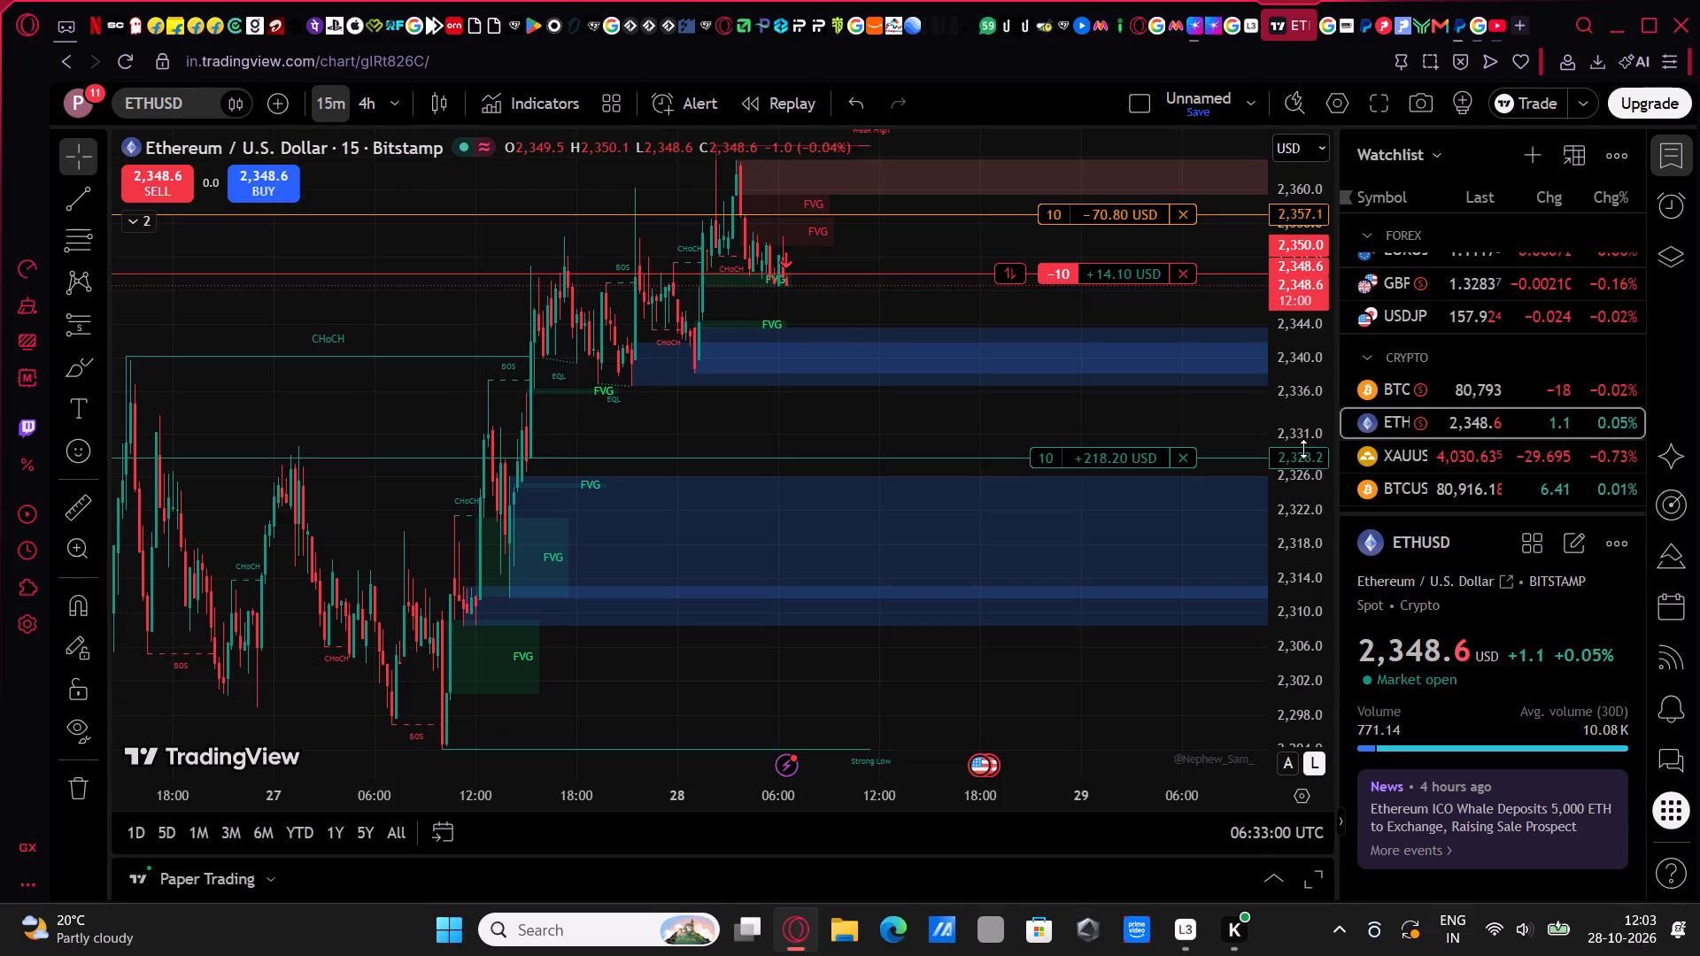
left_click_drag(1299, 400, 1313, 497)
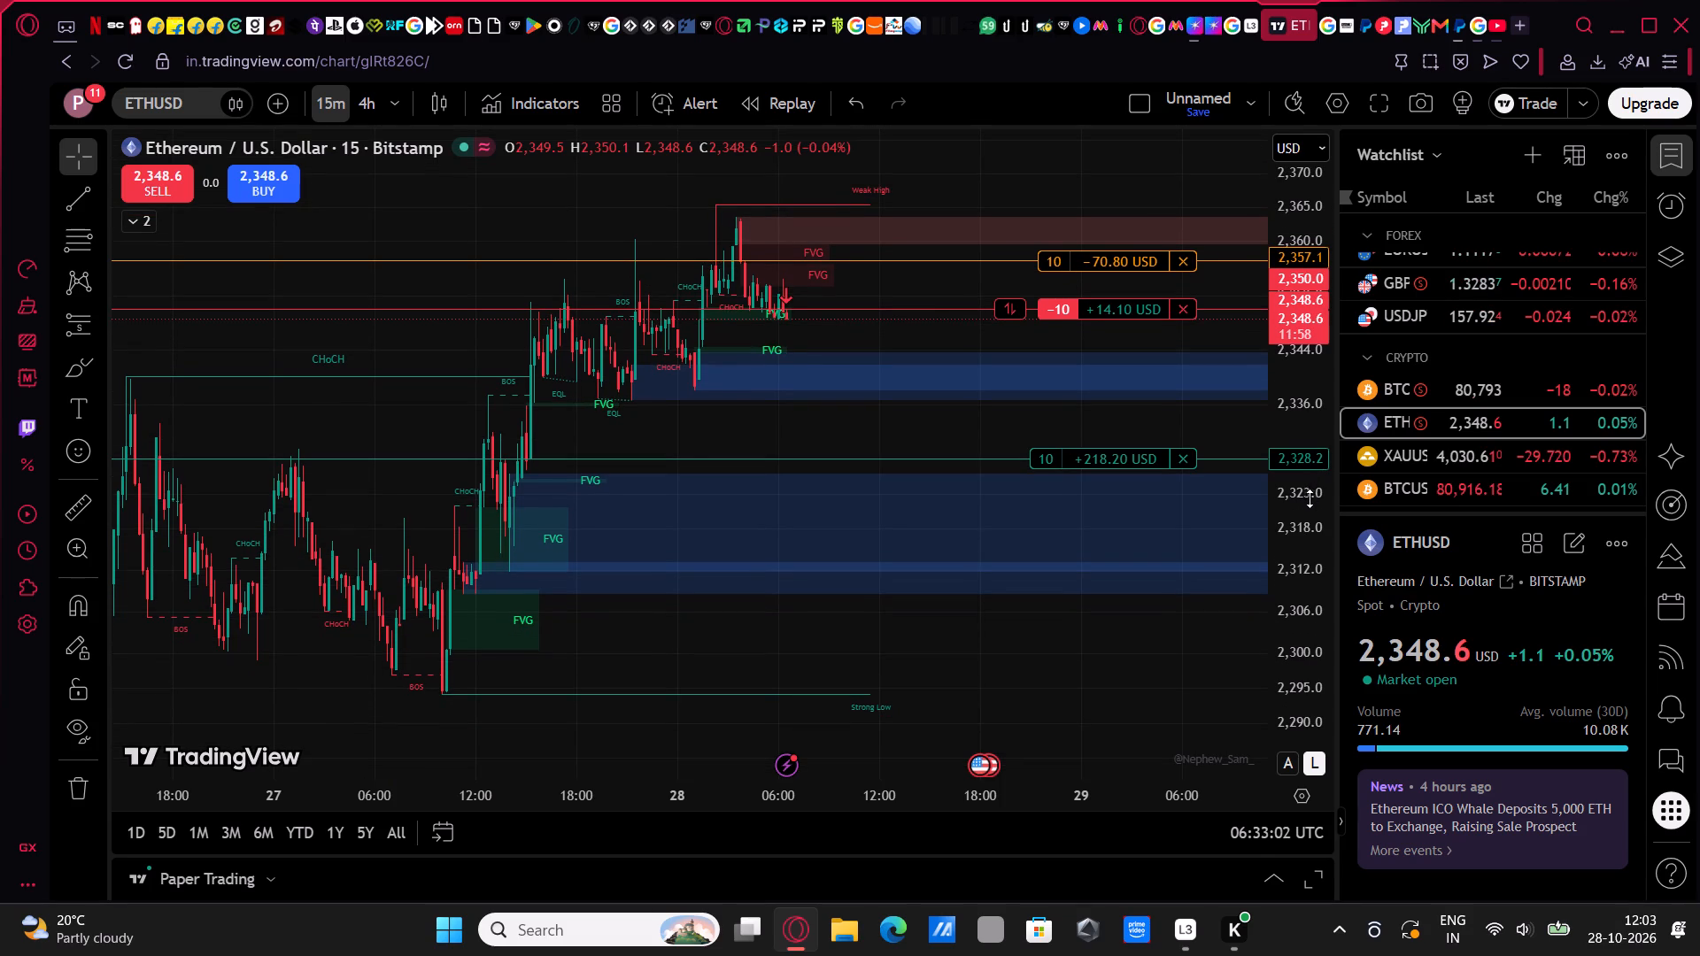
Check the open BTCUSD and GBPUSD short positions on their charts, including the GBPUSD take-profit level.
left_click(1448, 384)
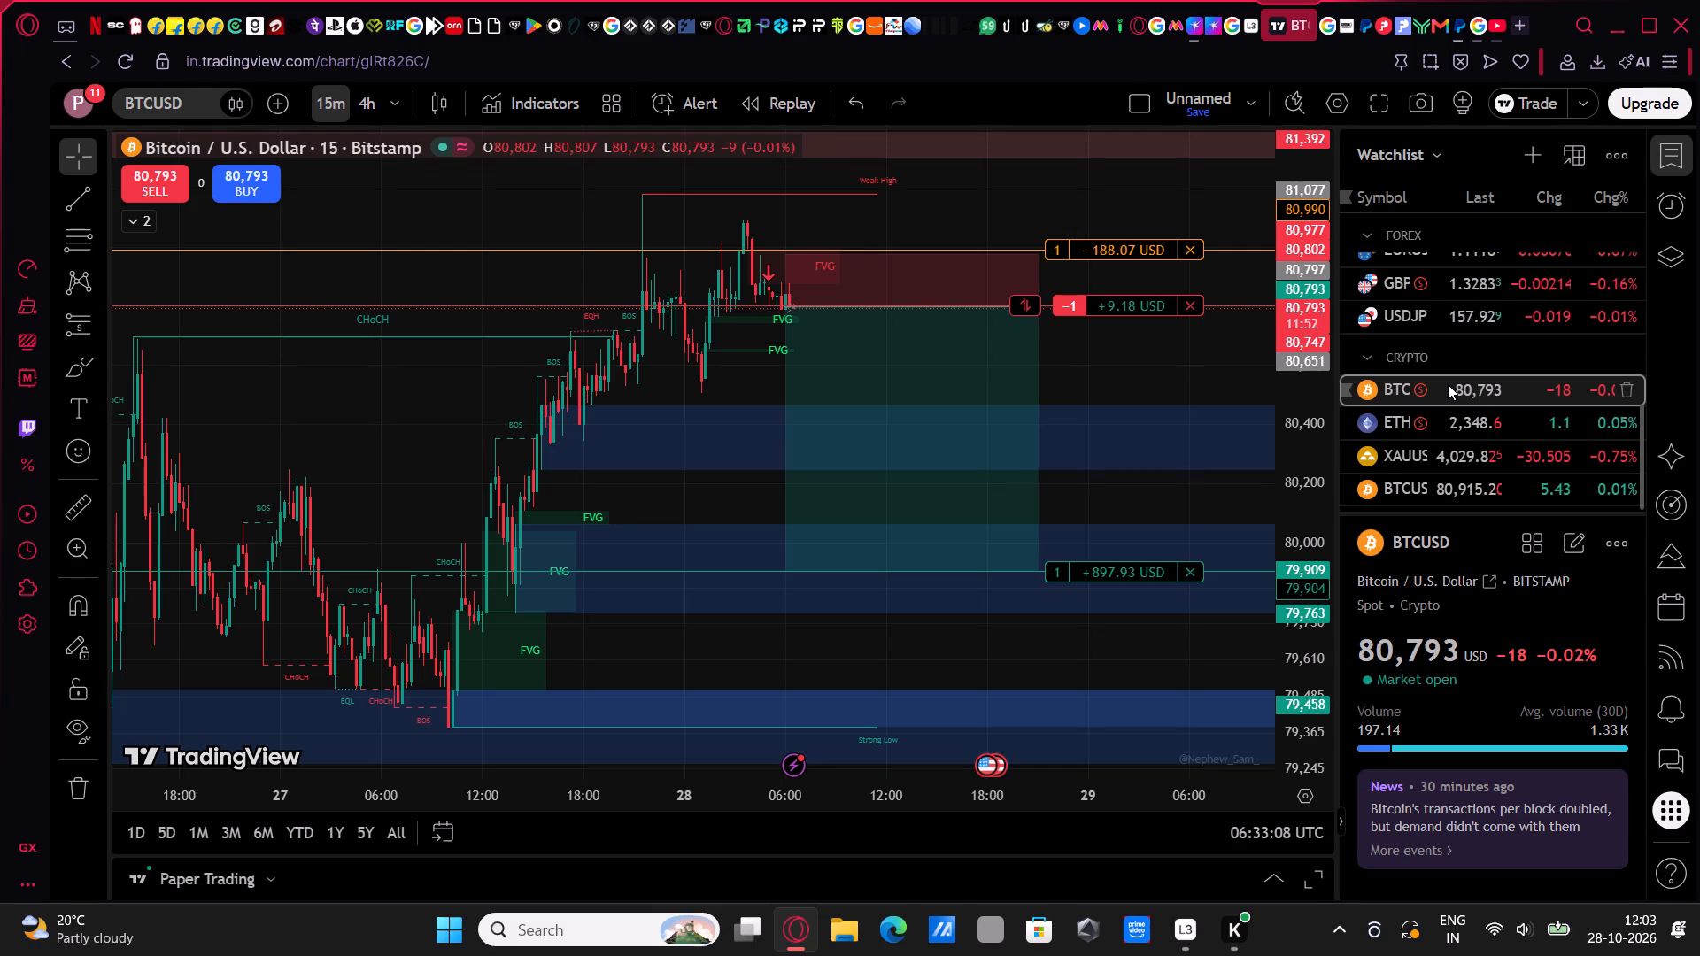
scroll(1448, 384, "up", 1)
left_click(1448, 384)
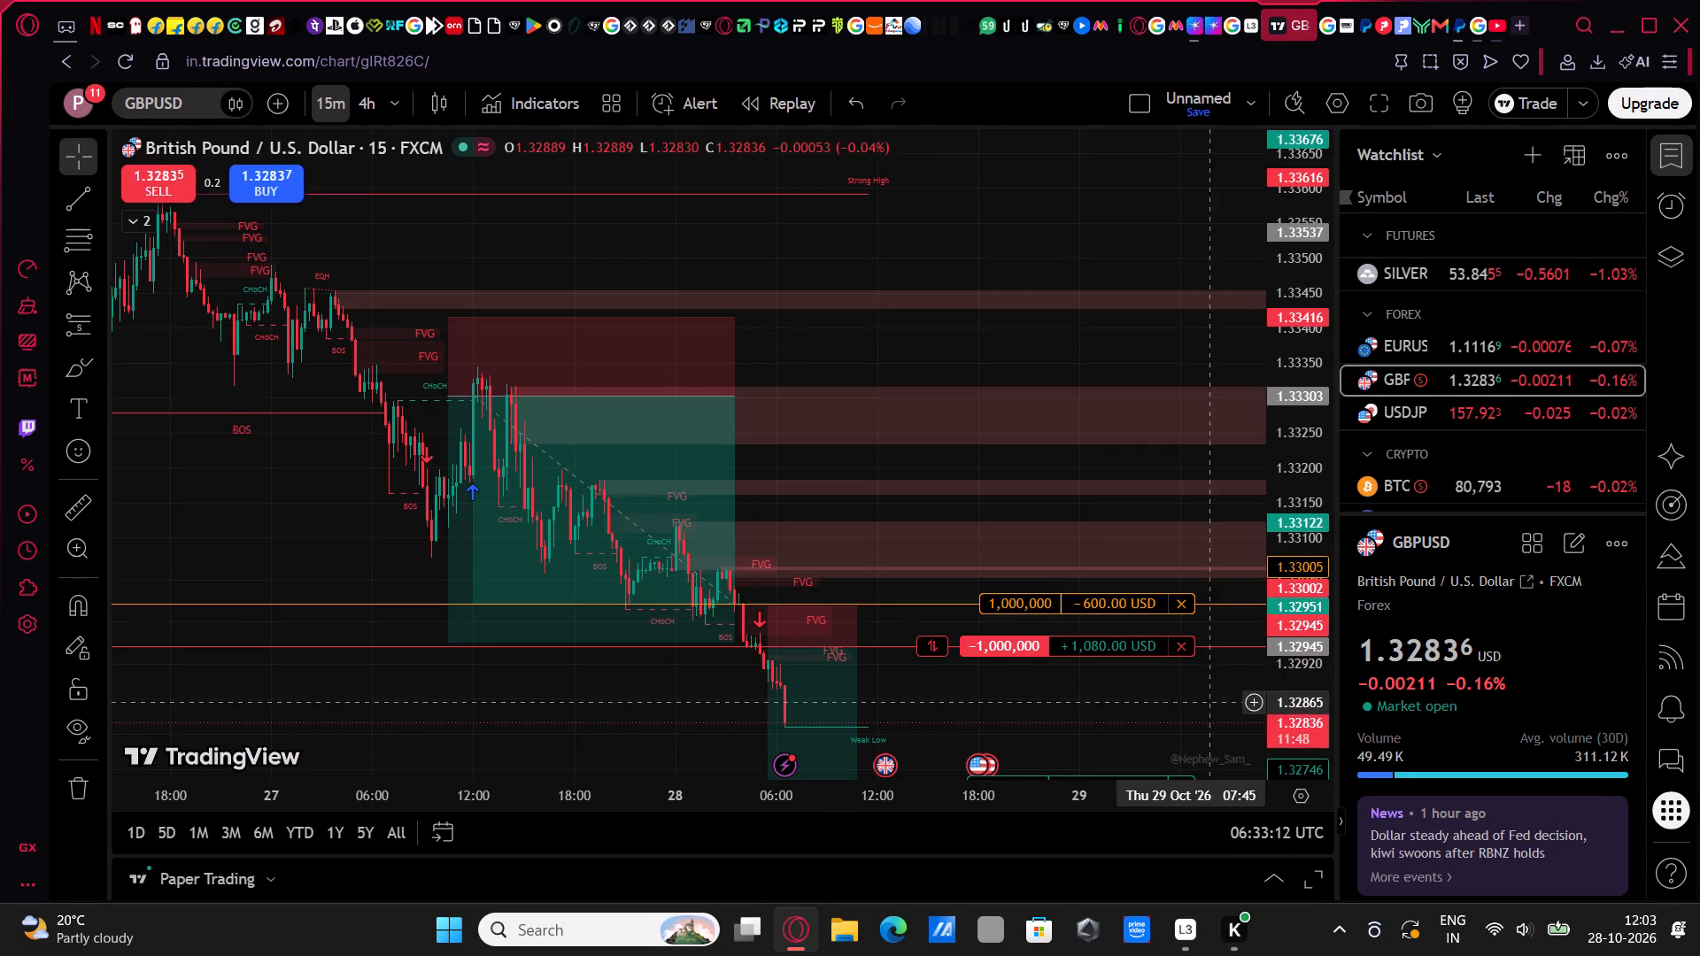
left_click_drag(1182, 737, 1189, 512)
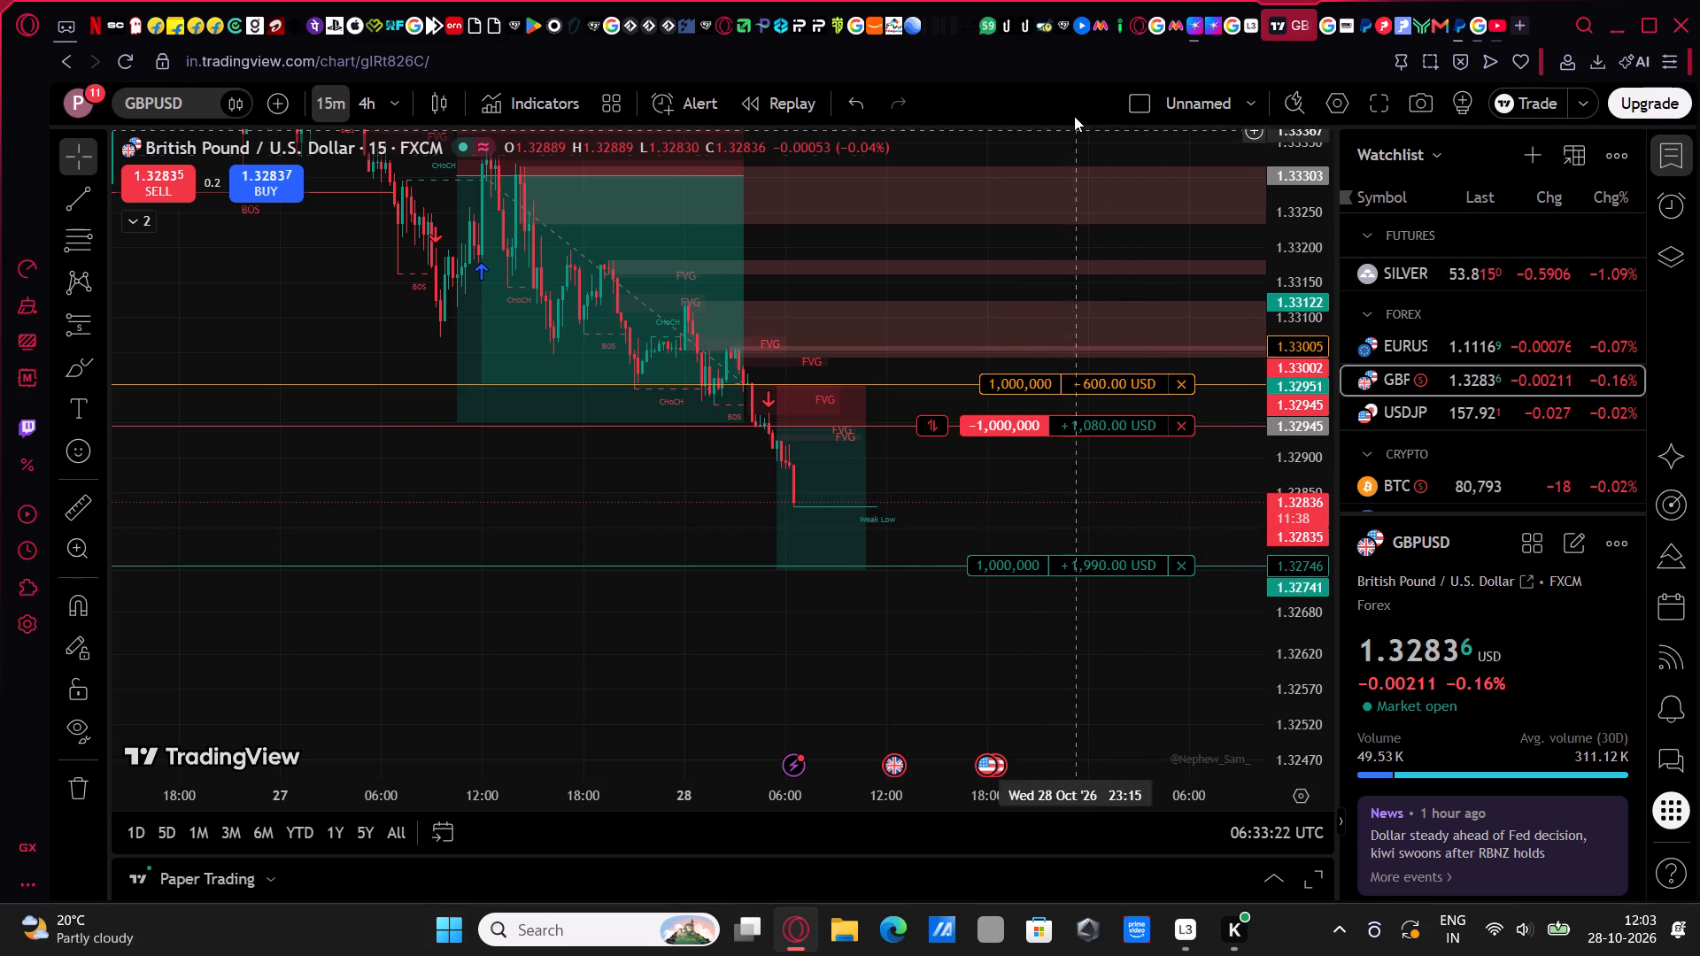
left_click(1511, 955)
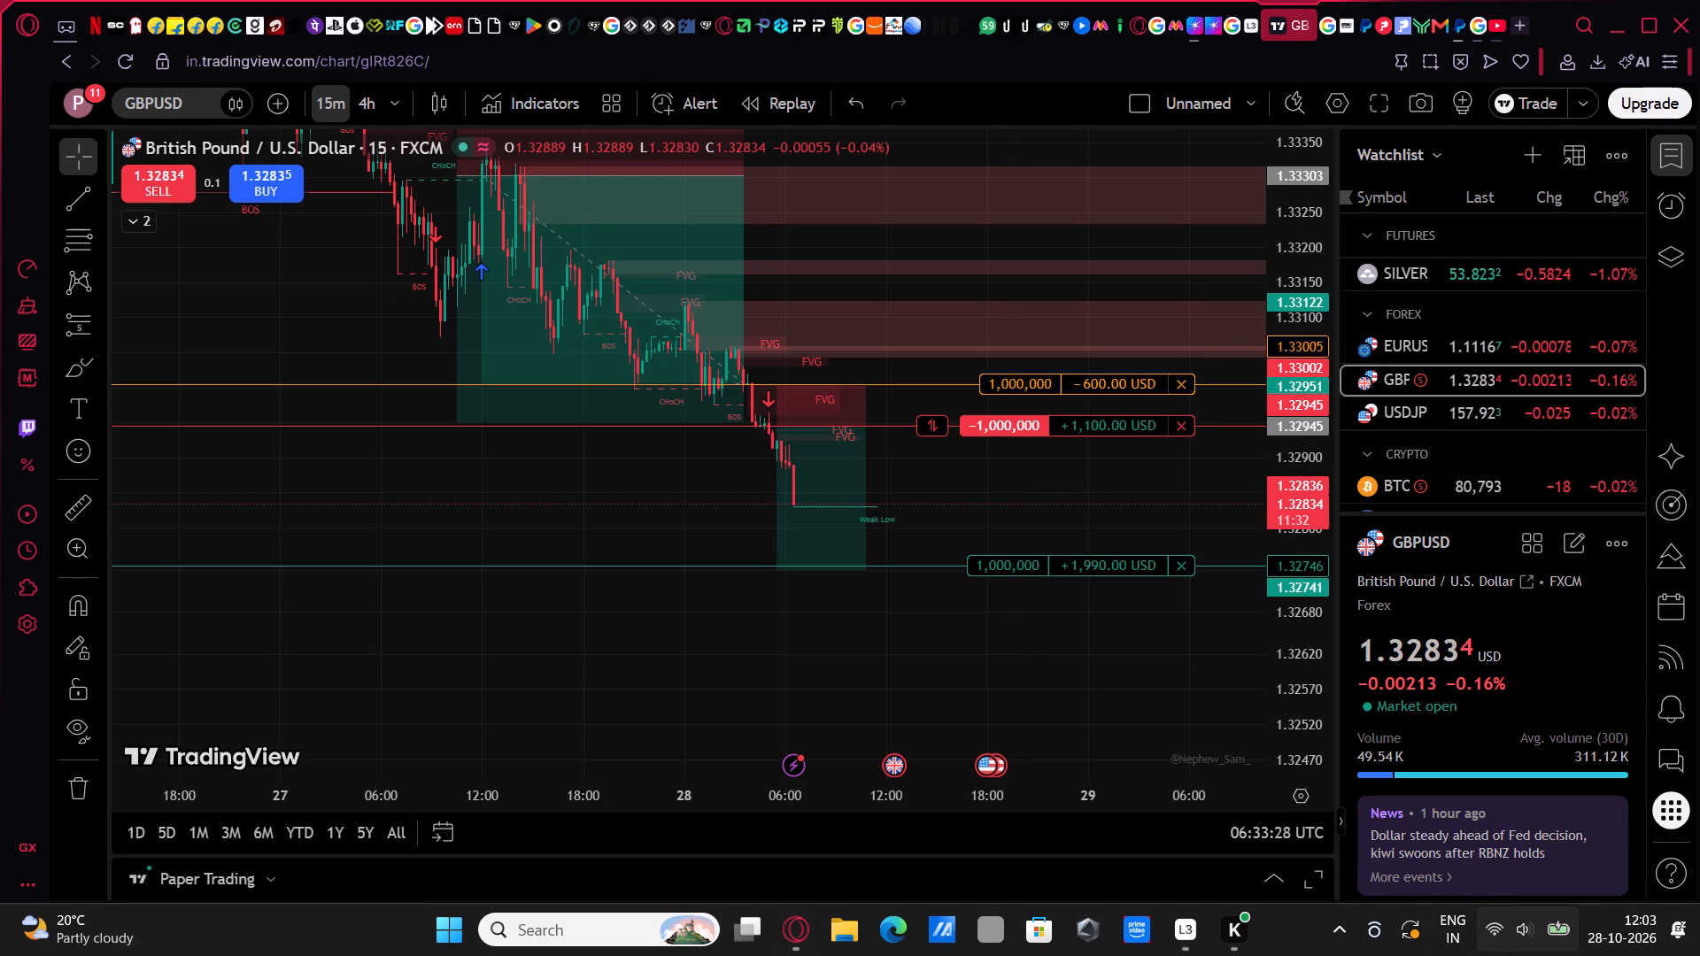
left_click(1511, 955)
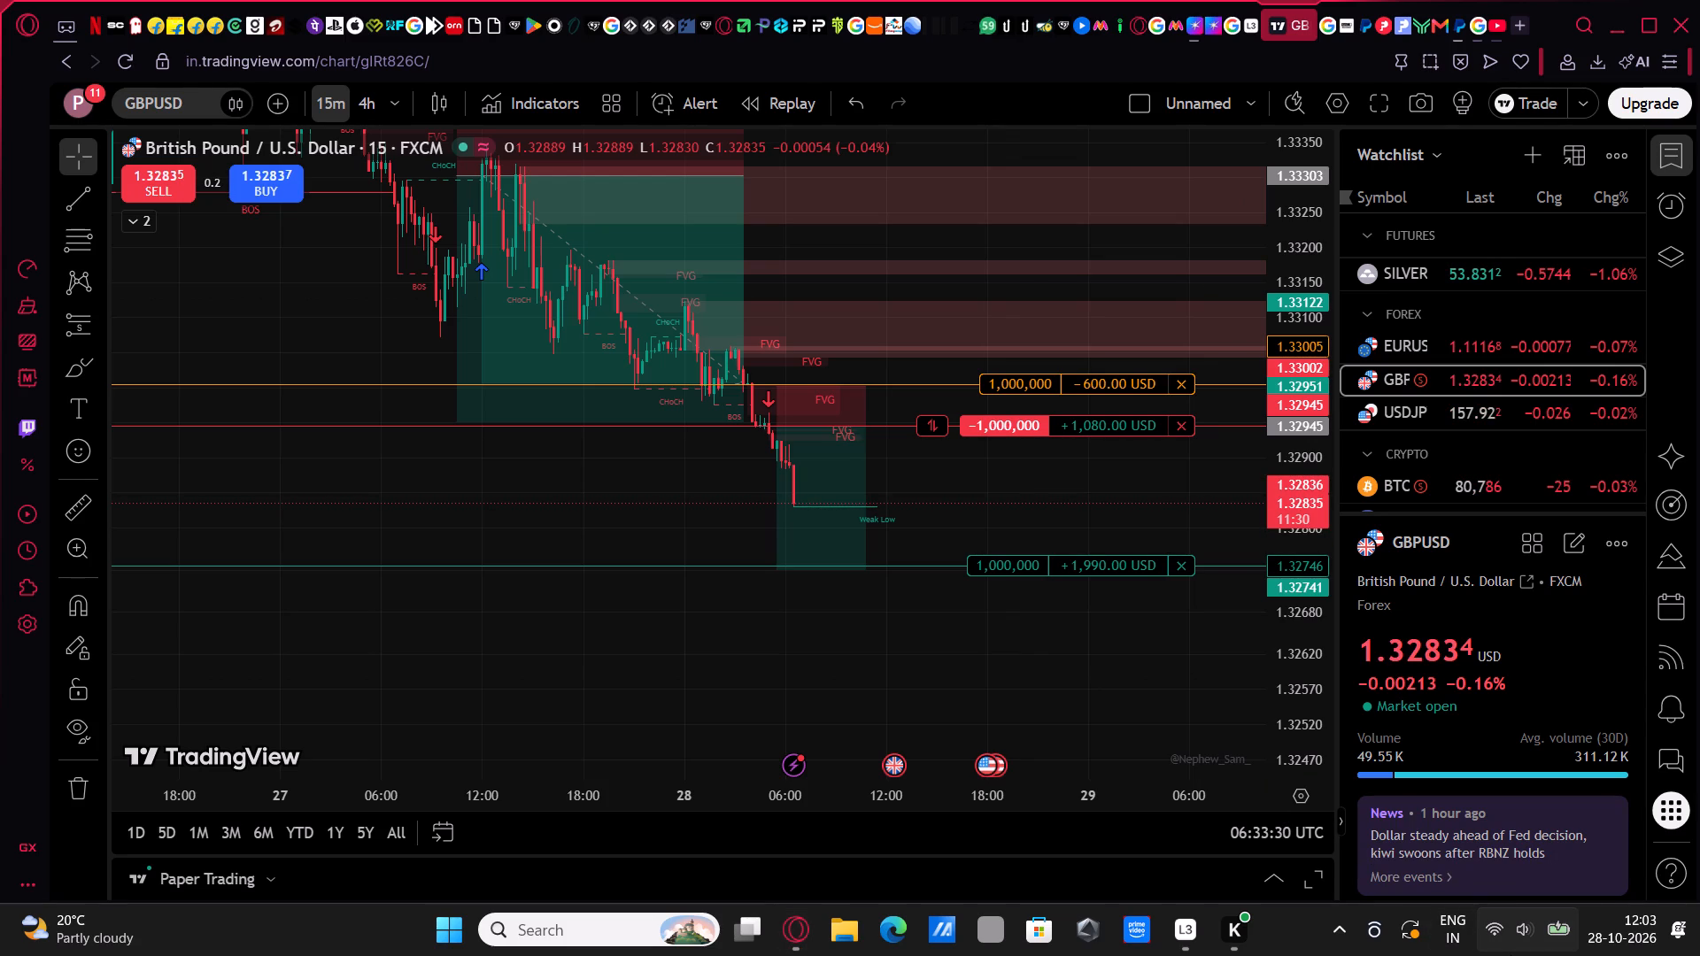
Connect the CB-Sonic 3 headset from the computer's Bluetooth devices.
left_click(1505, 931)
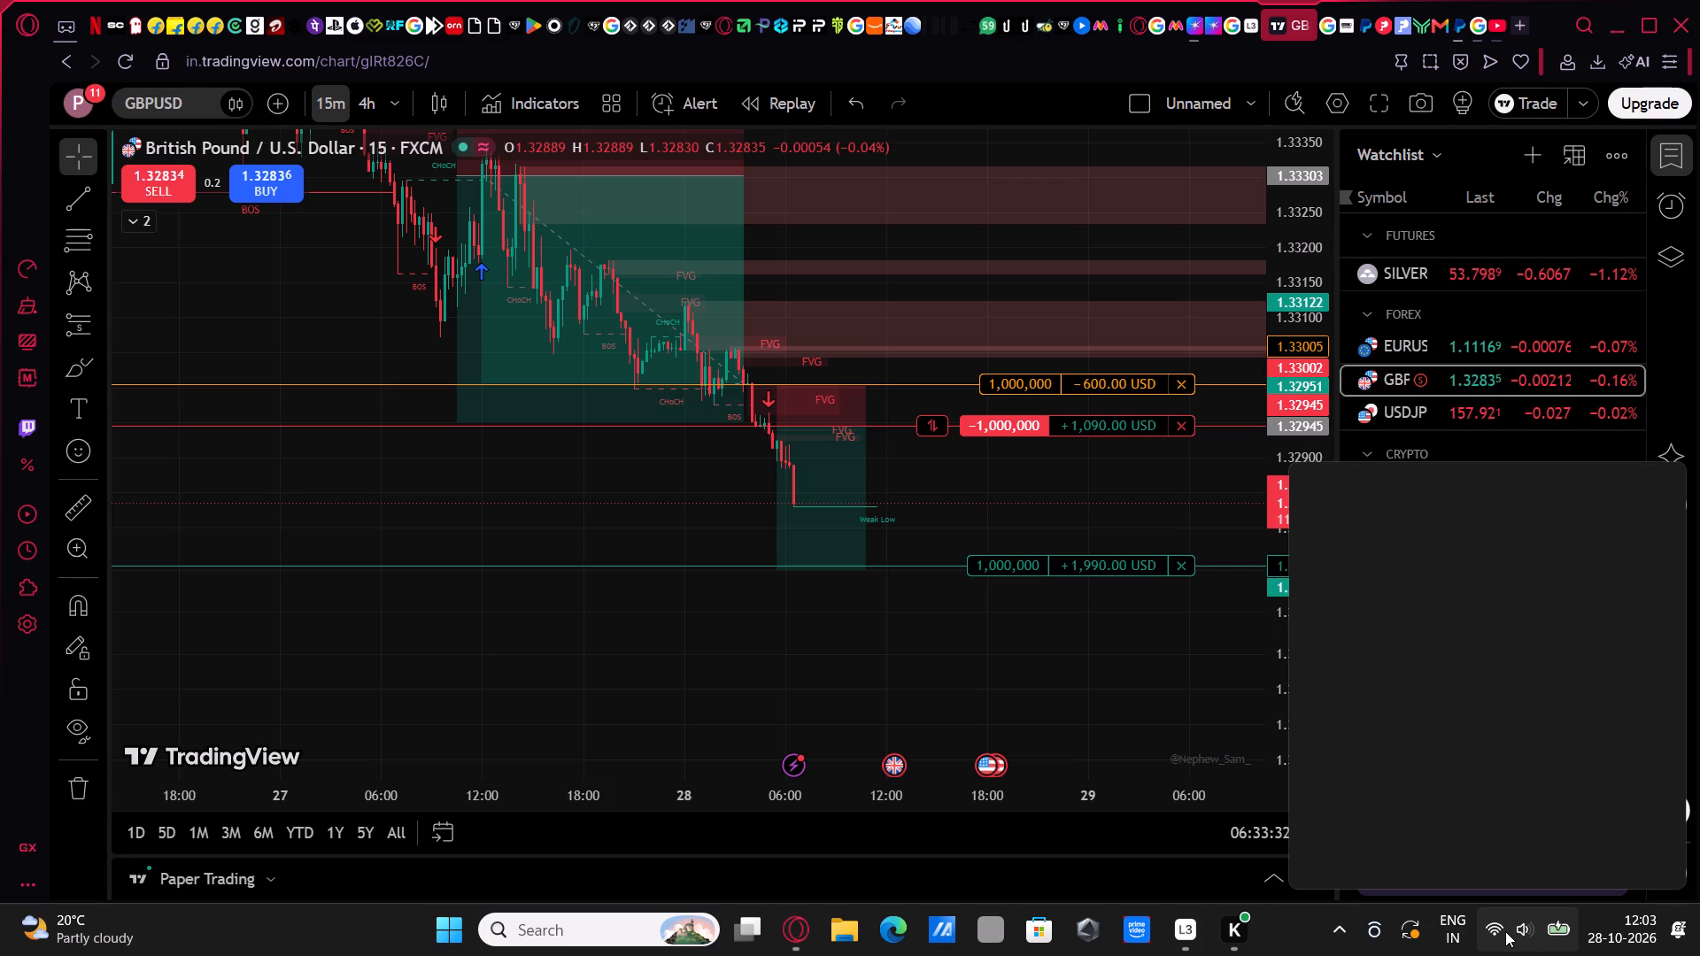
left_click(1506, 509)
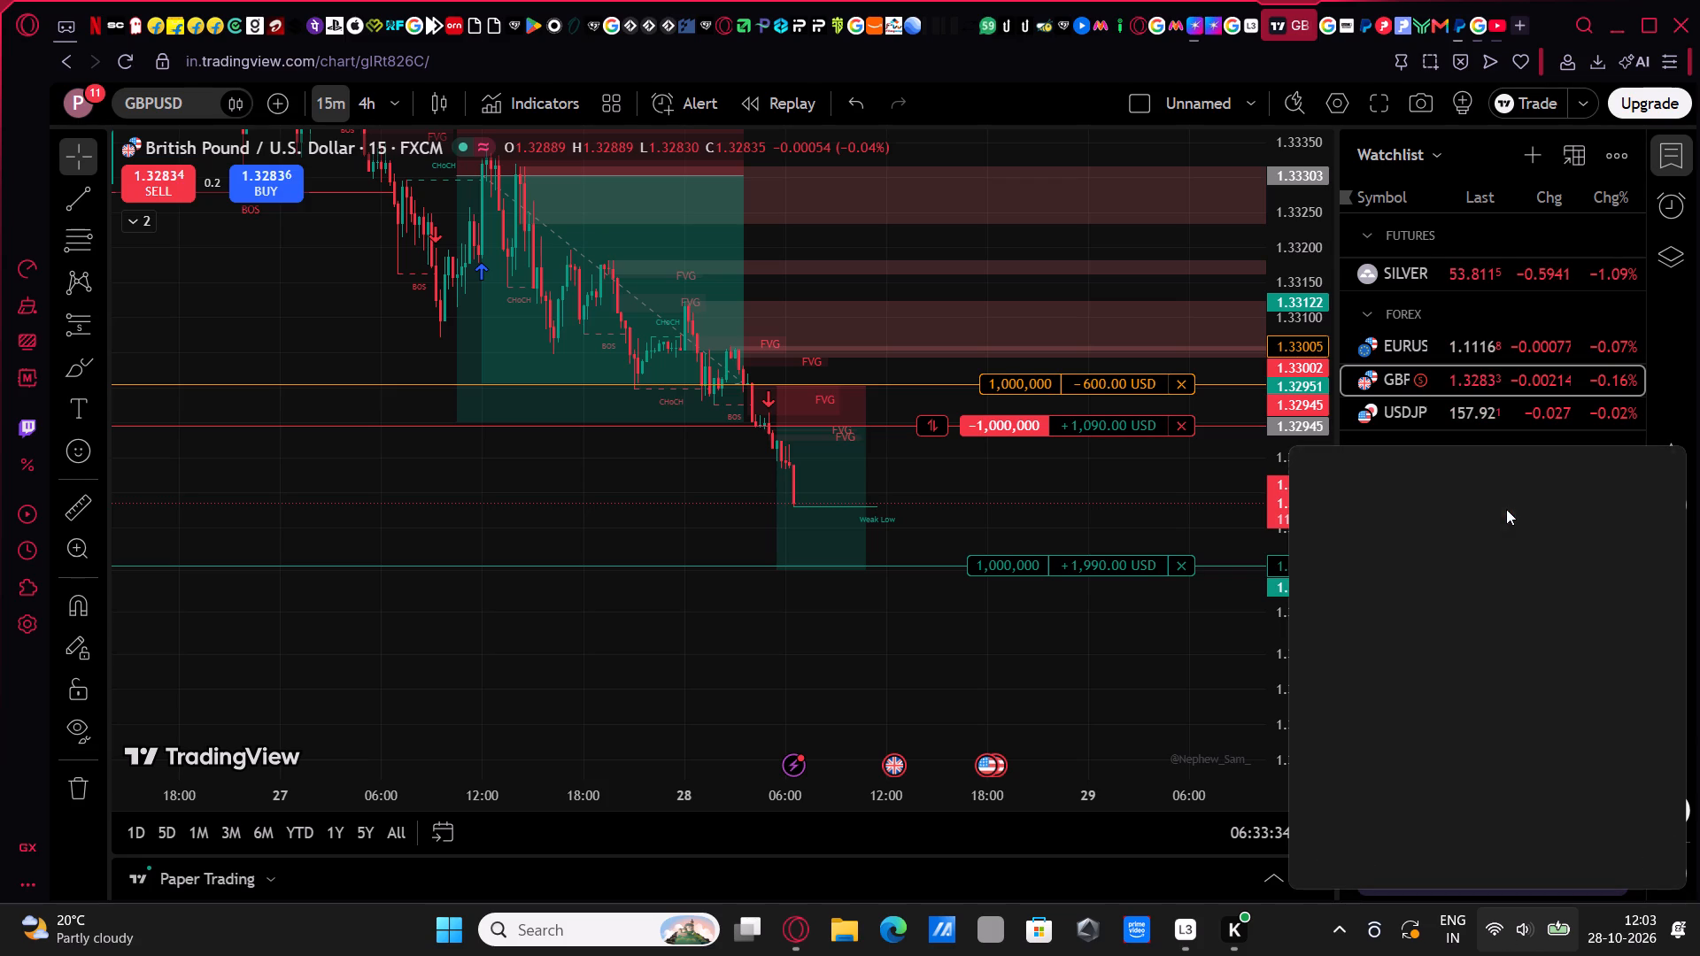
left_click(1493, 637)
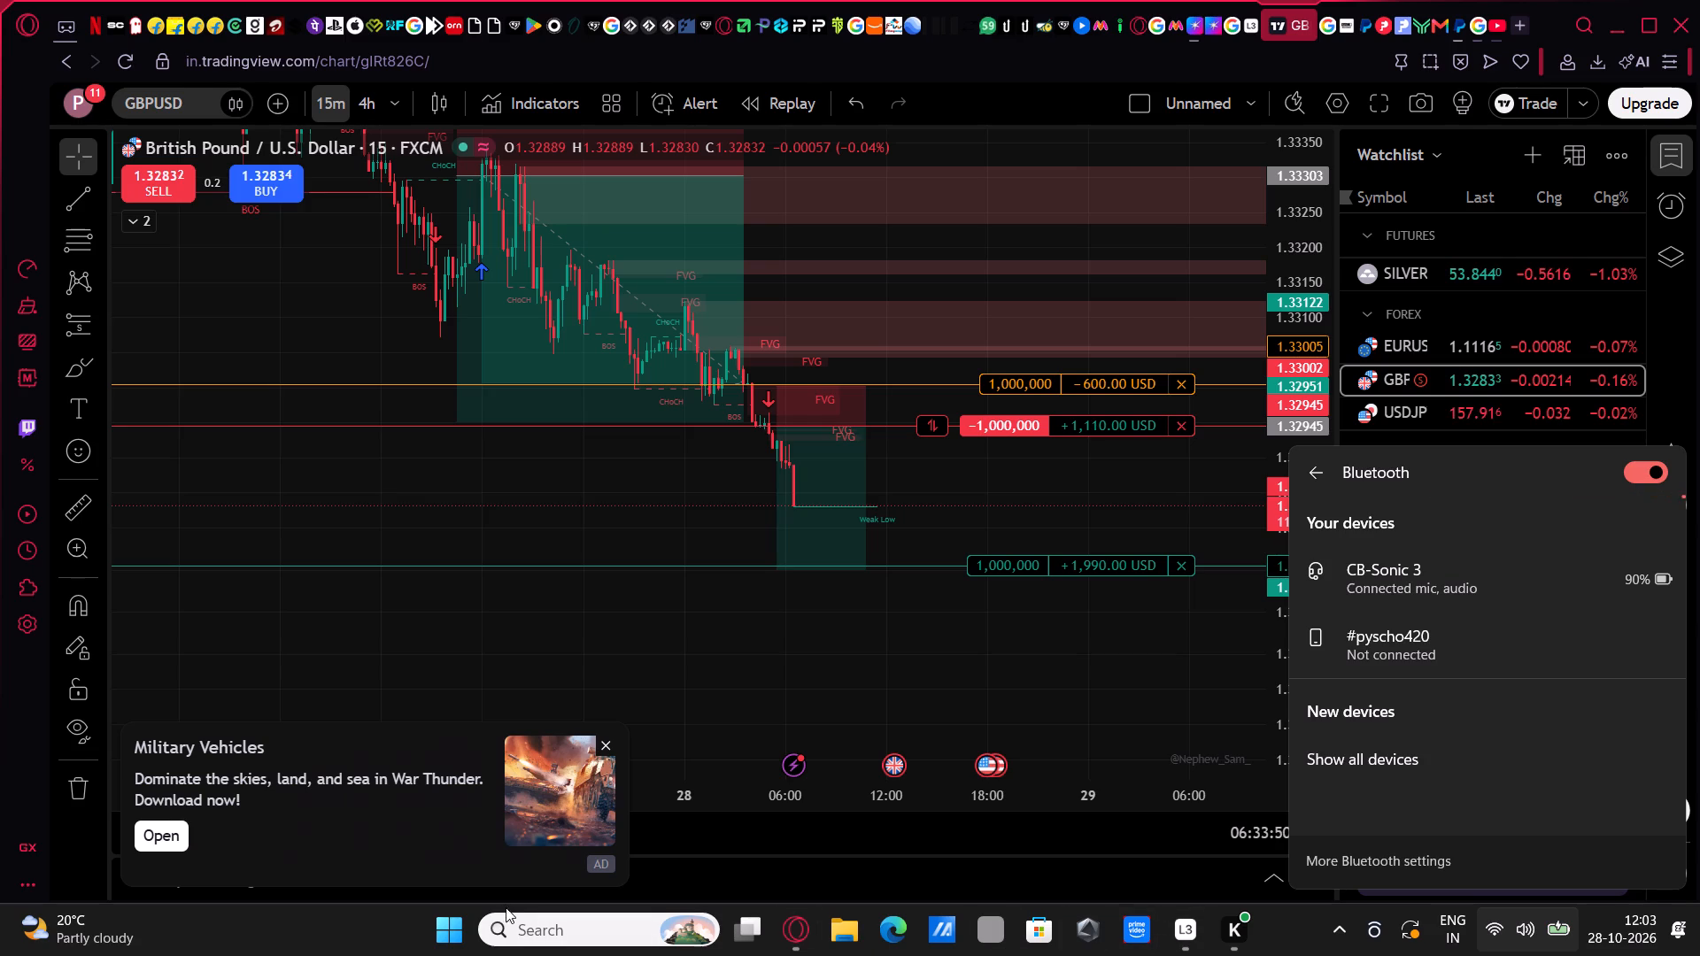
Search the computer for WhatsApp and launch the app.
left_click(533, 927)
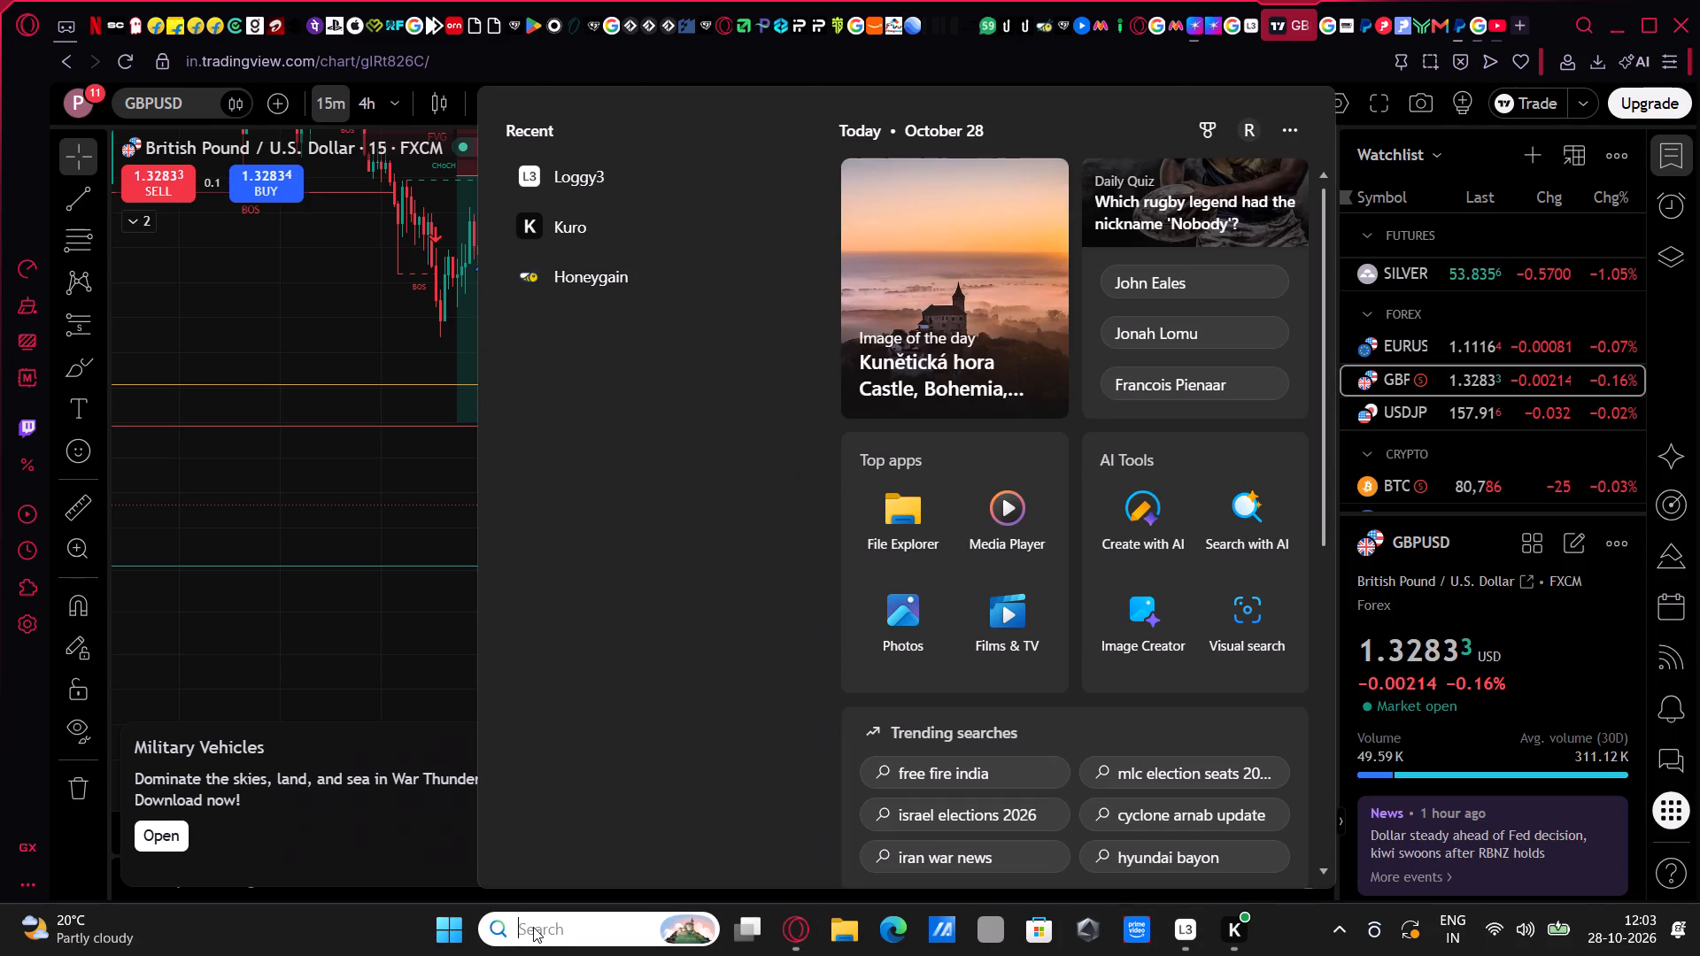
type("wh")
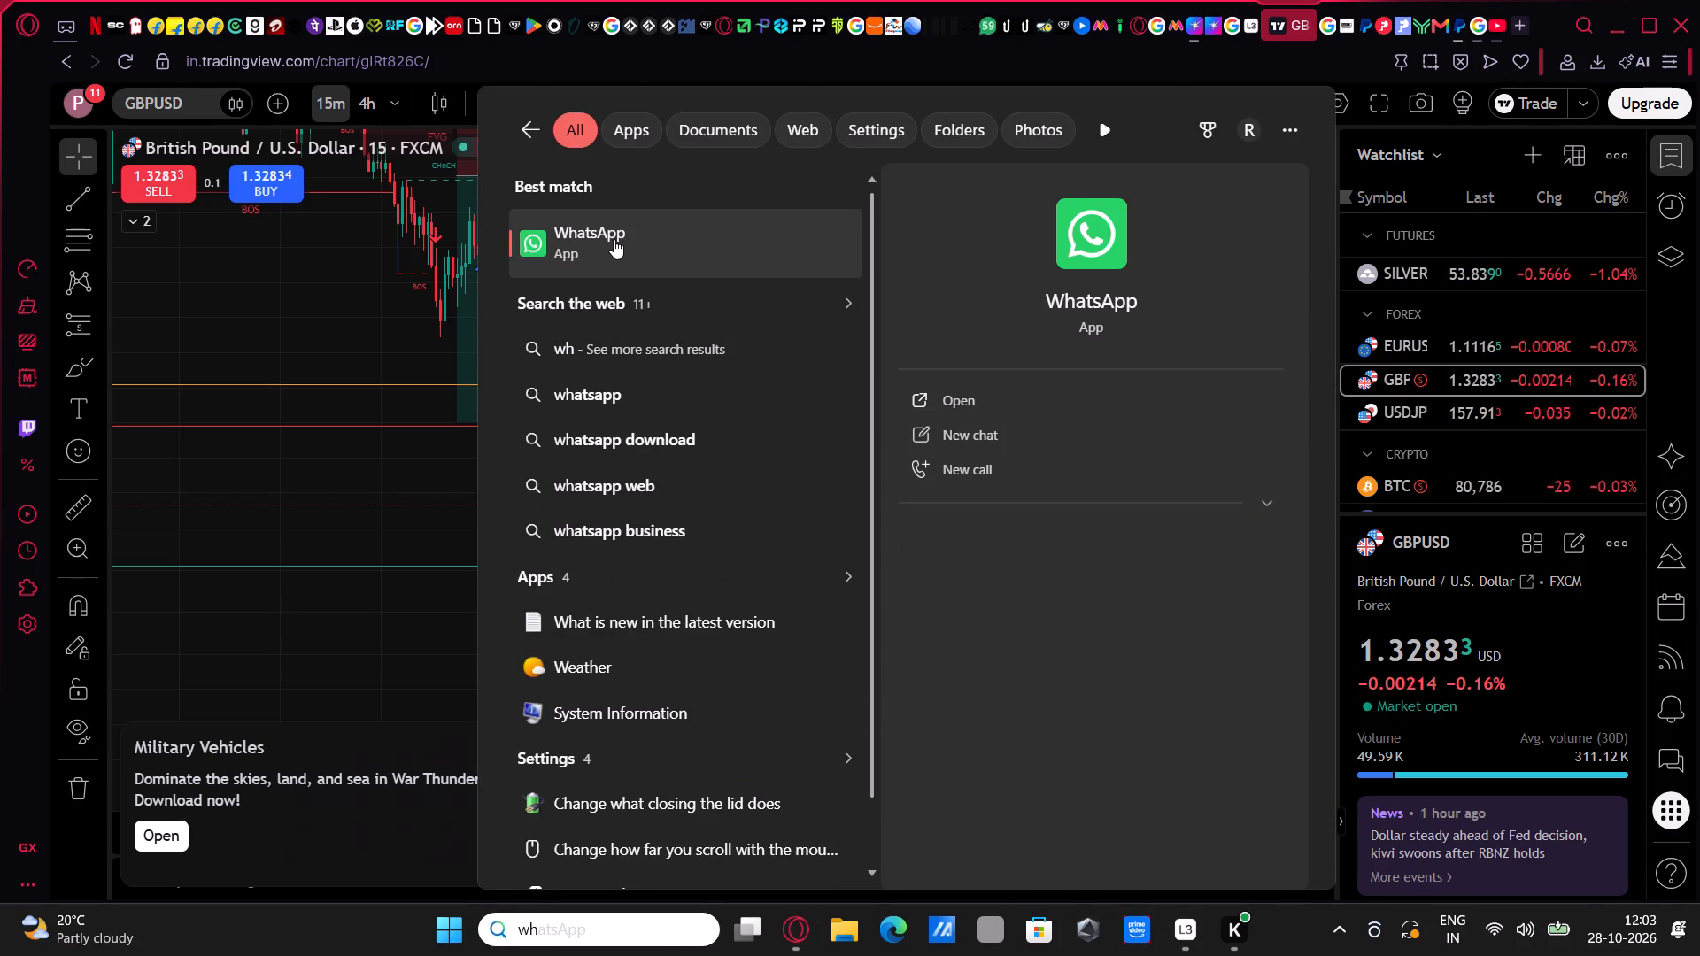
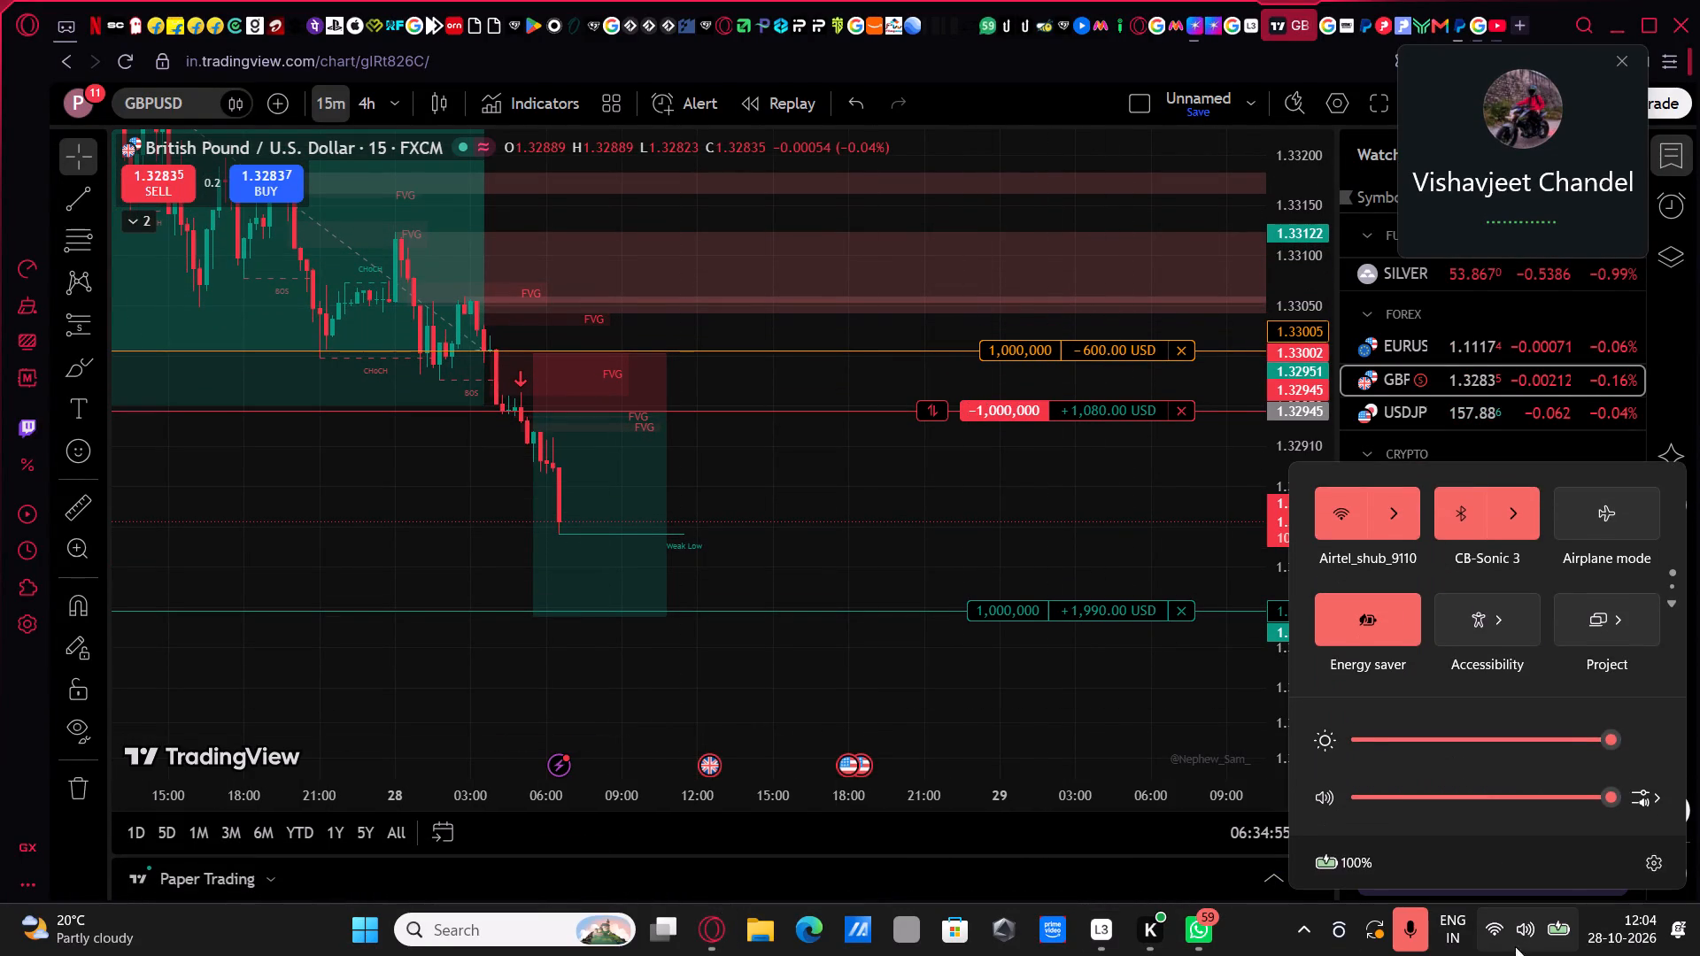
left_click(1413, 799)
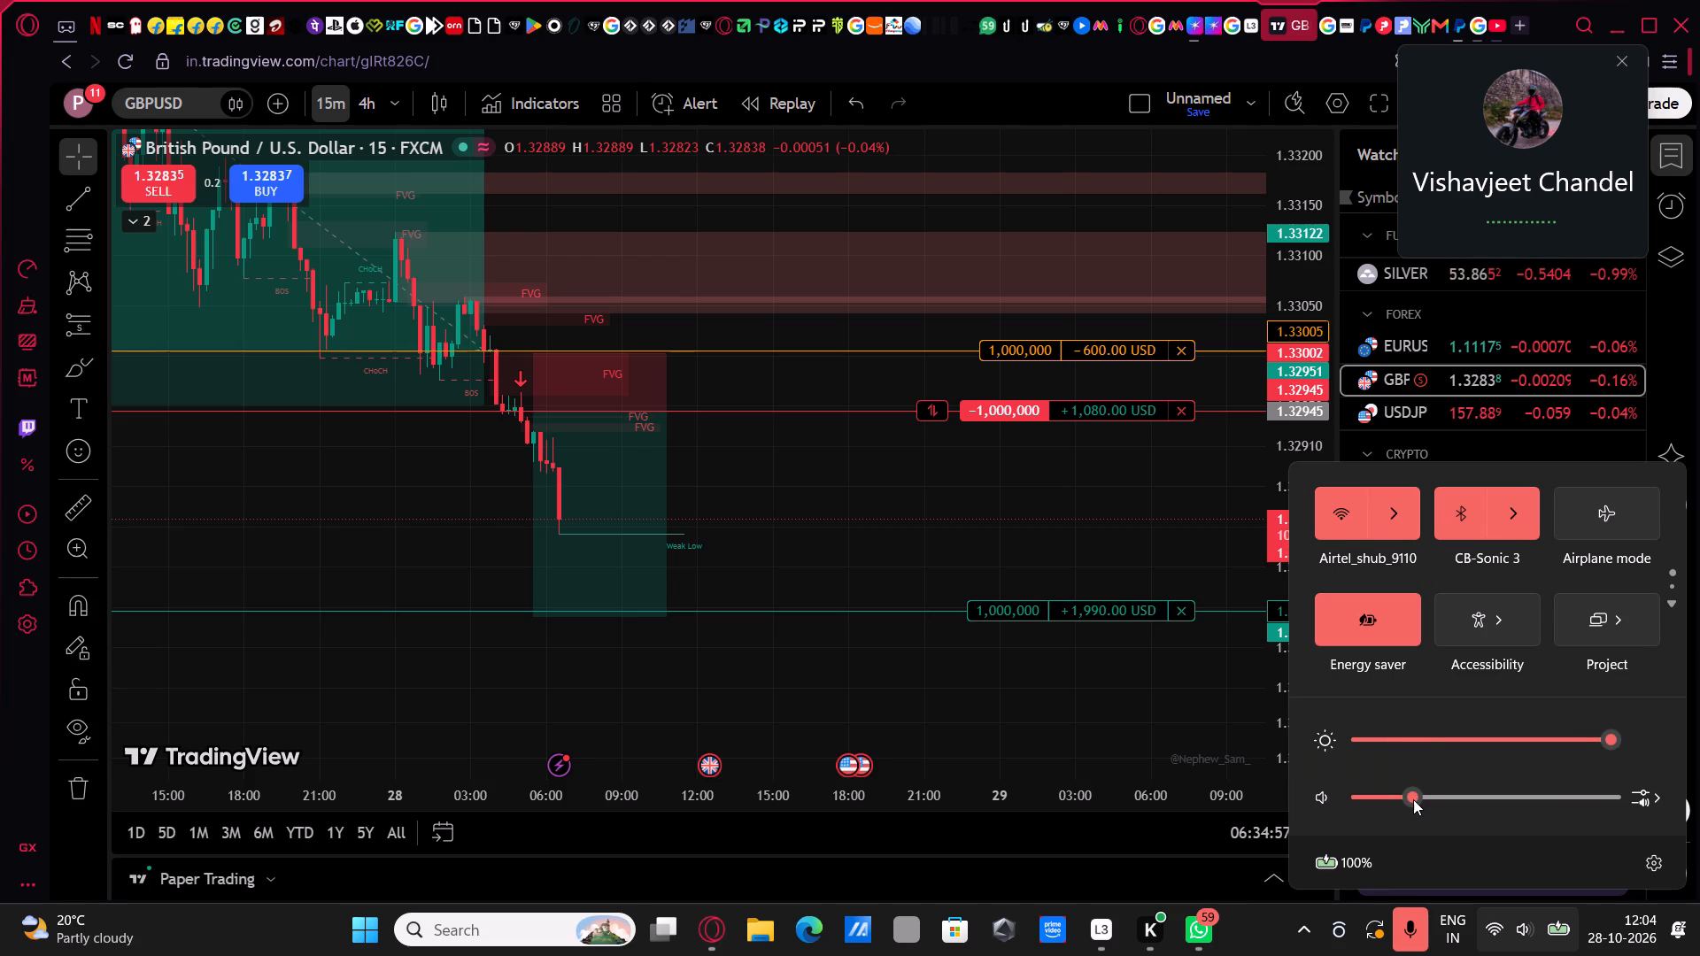
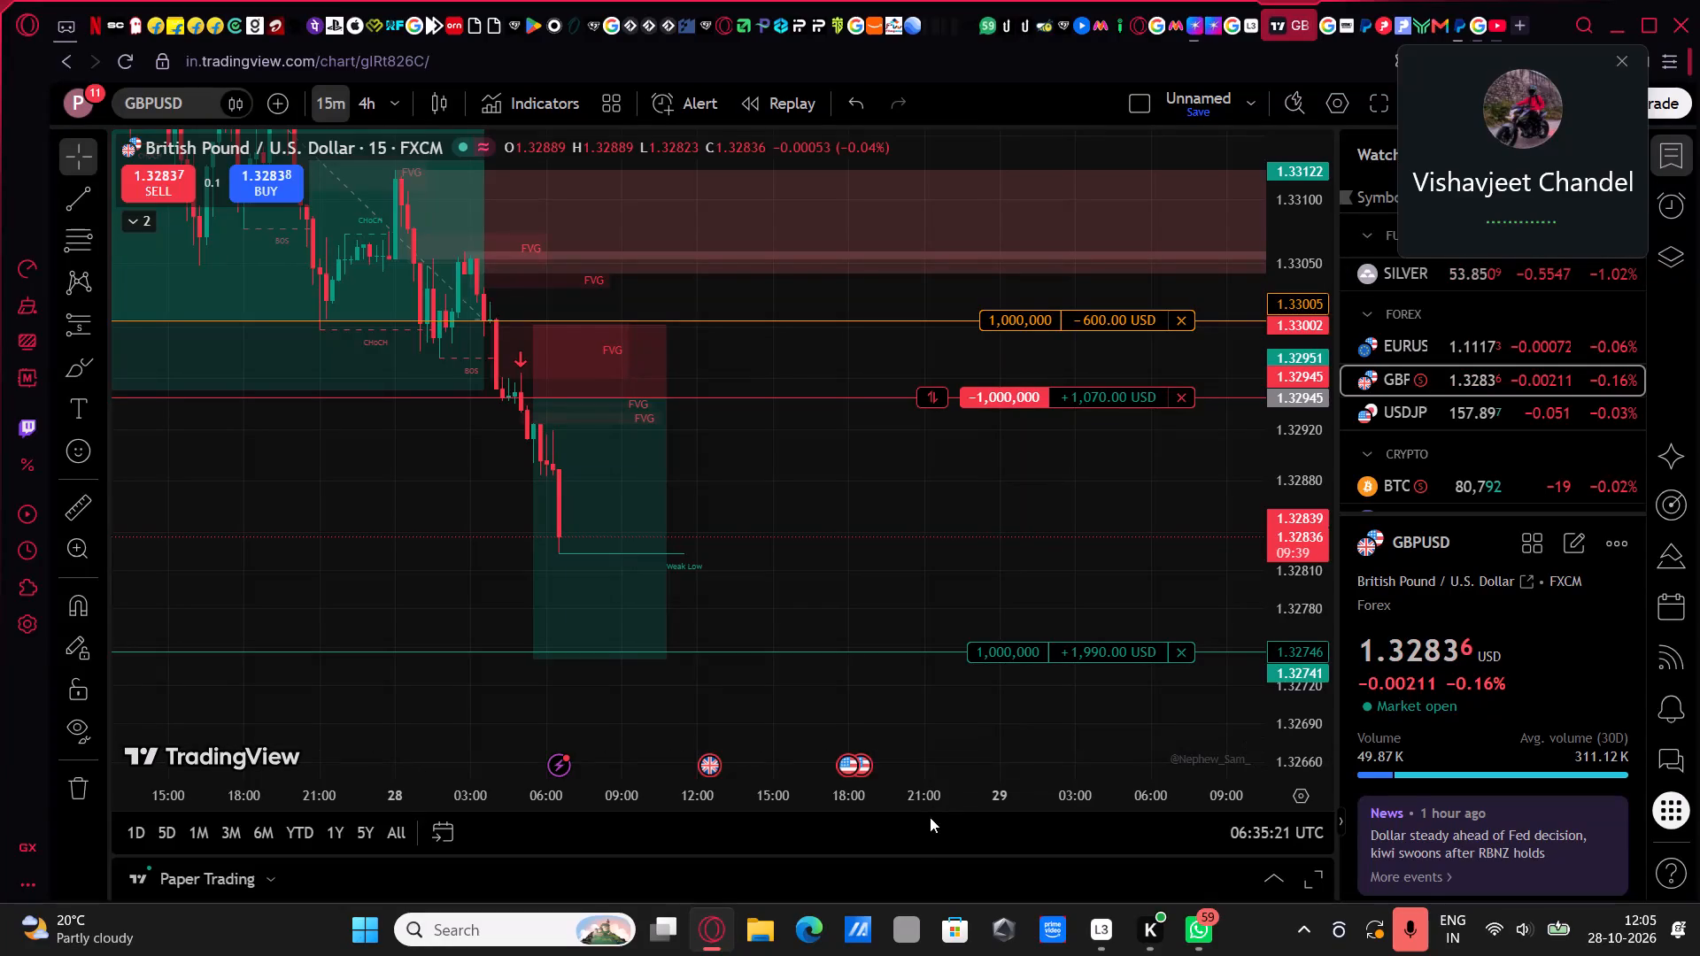
Examine the GBPUSD short's entry, stop and target levels against recent candles and price zones on the 15-minute chart.
left_click_drag(885, 800, 828, 797)
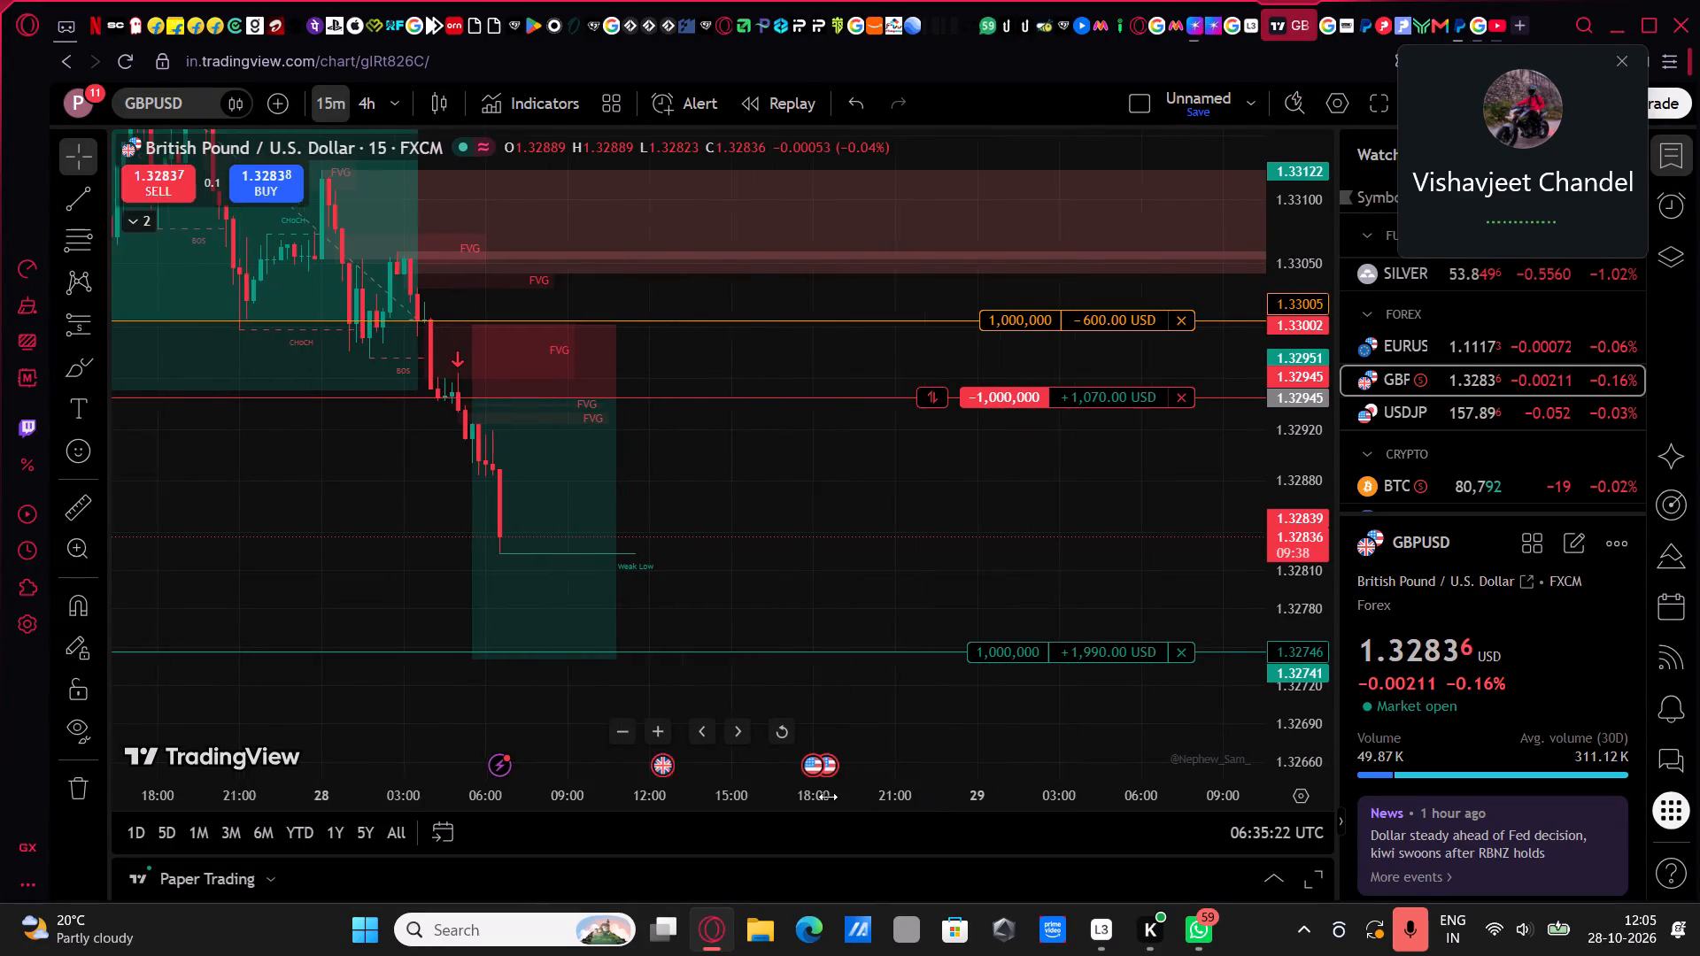
left_click_drag(828, 797, 794, 799)
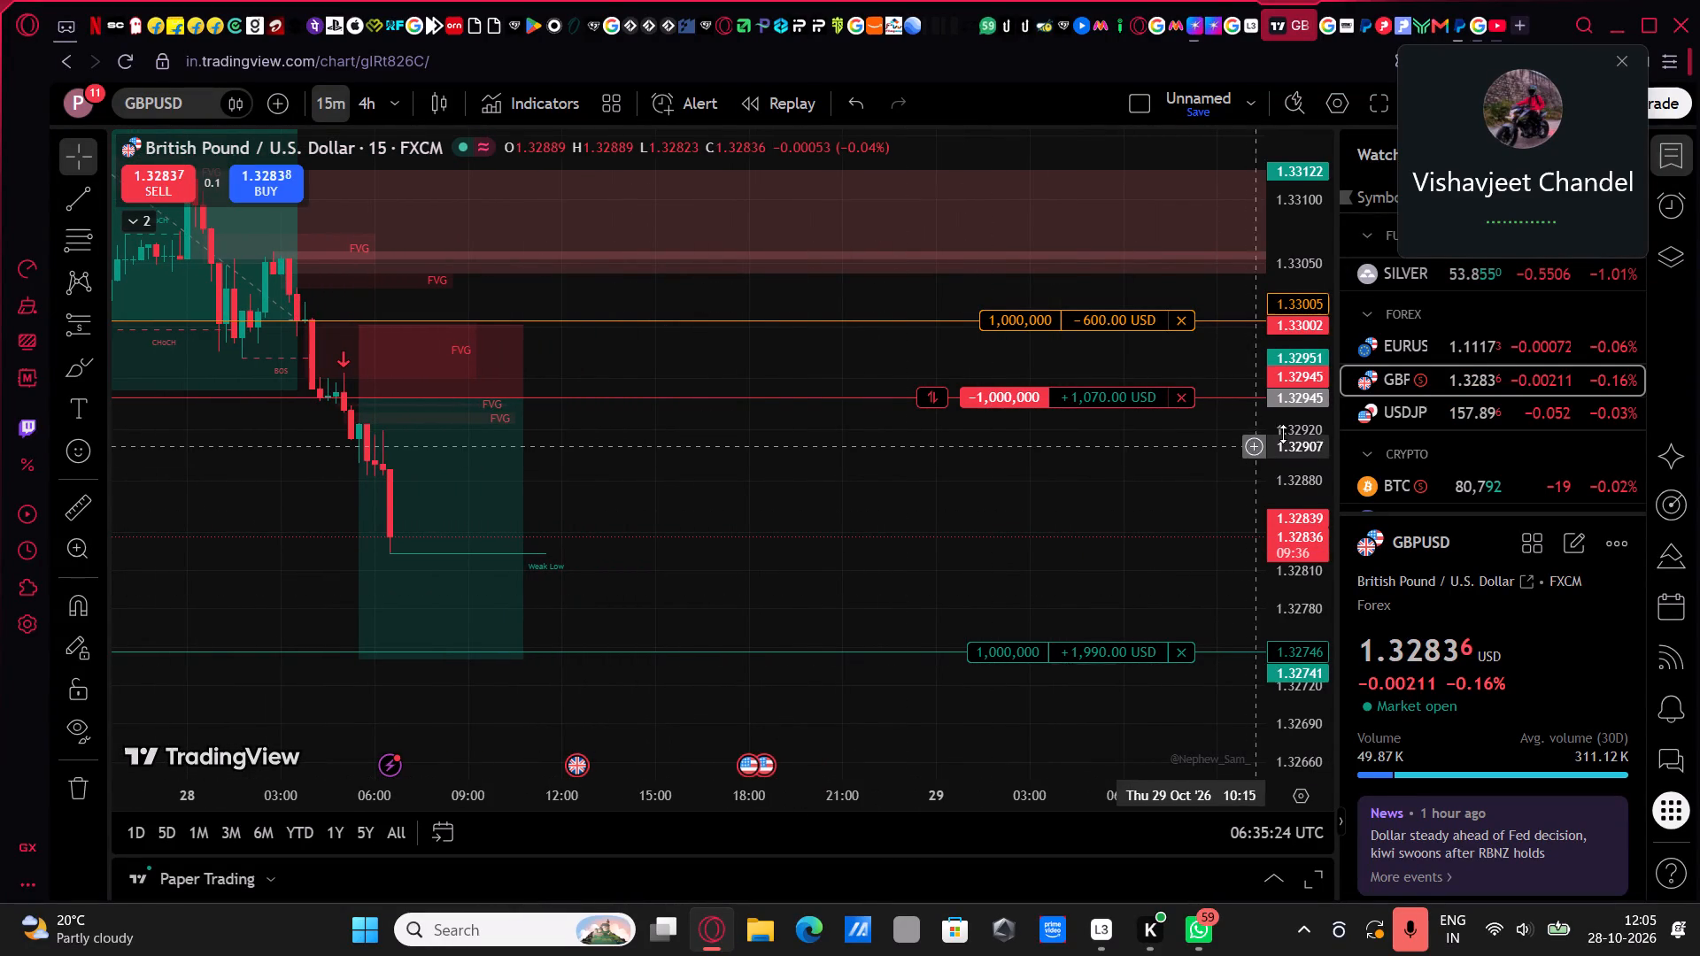
left_click_drag(1294, 418, 1303, 485)
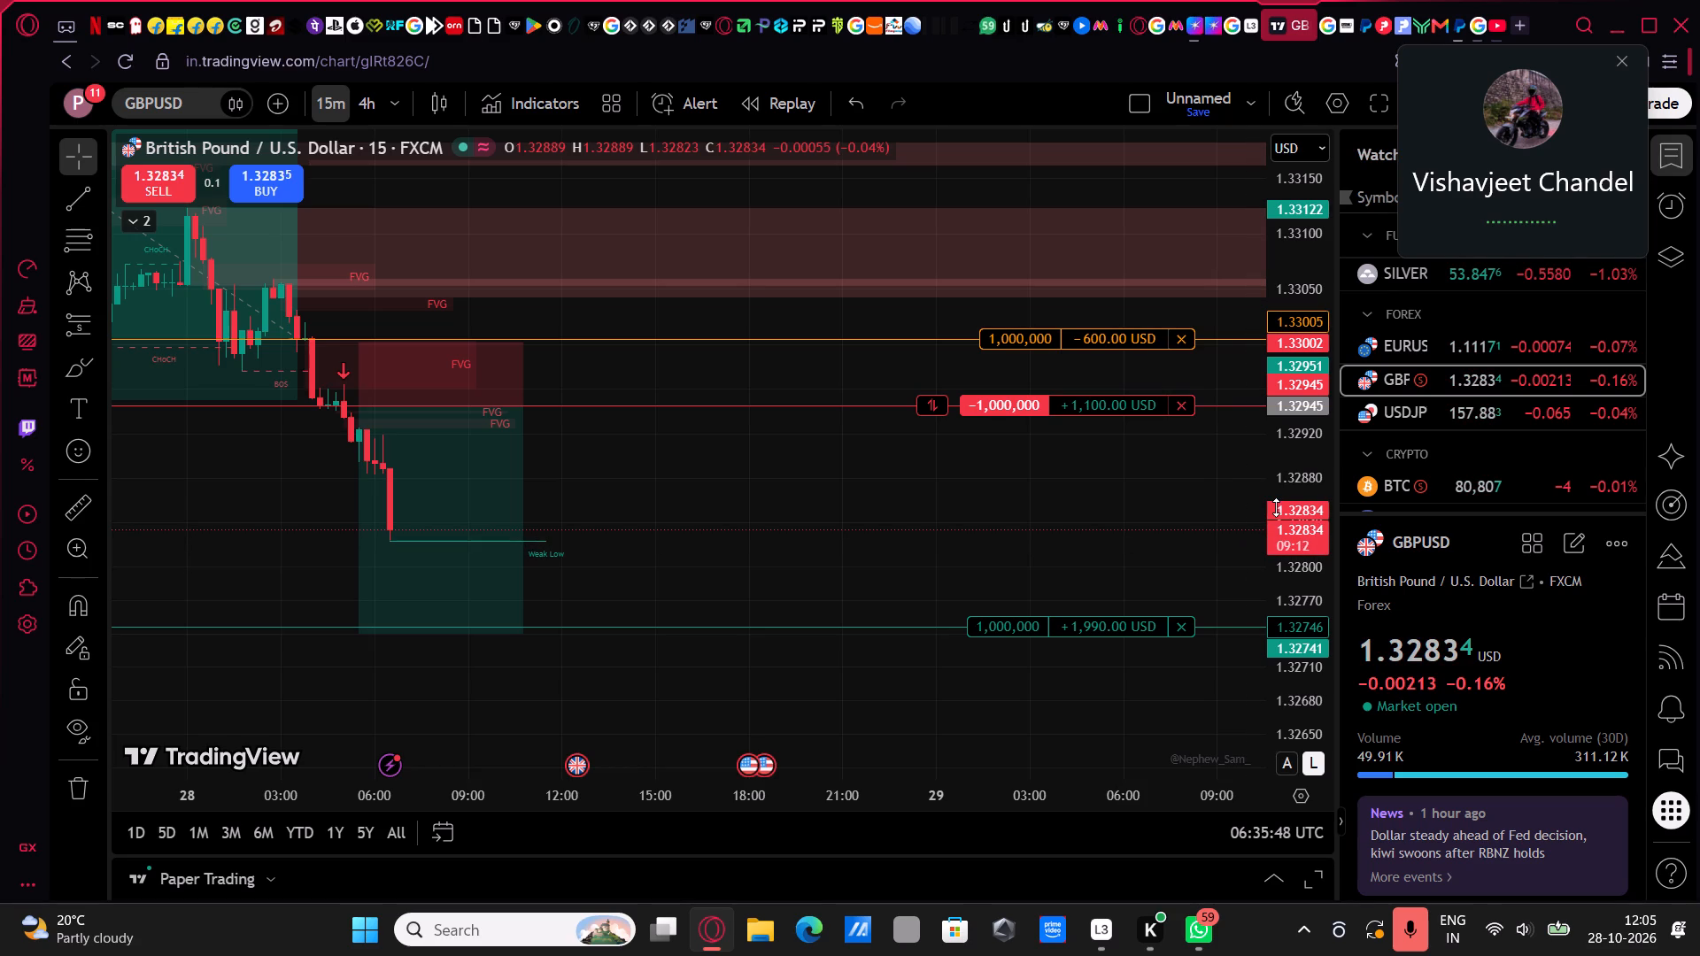
Move the GBPUSD short's take-profit order line down to 1.32726 on the 15-minute chart, without confirming the modification.
left_click_drag(1276, 507, 1281, 453)
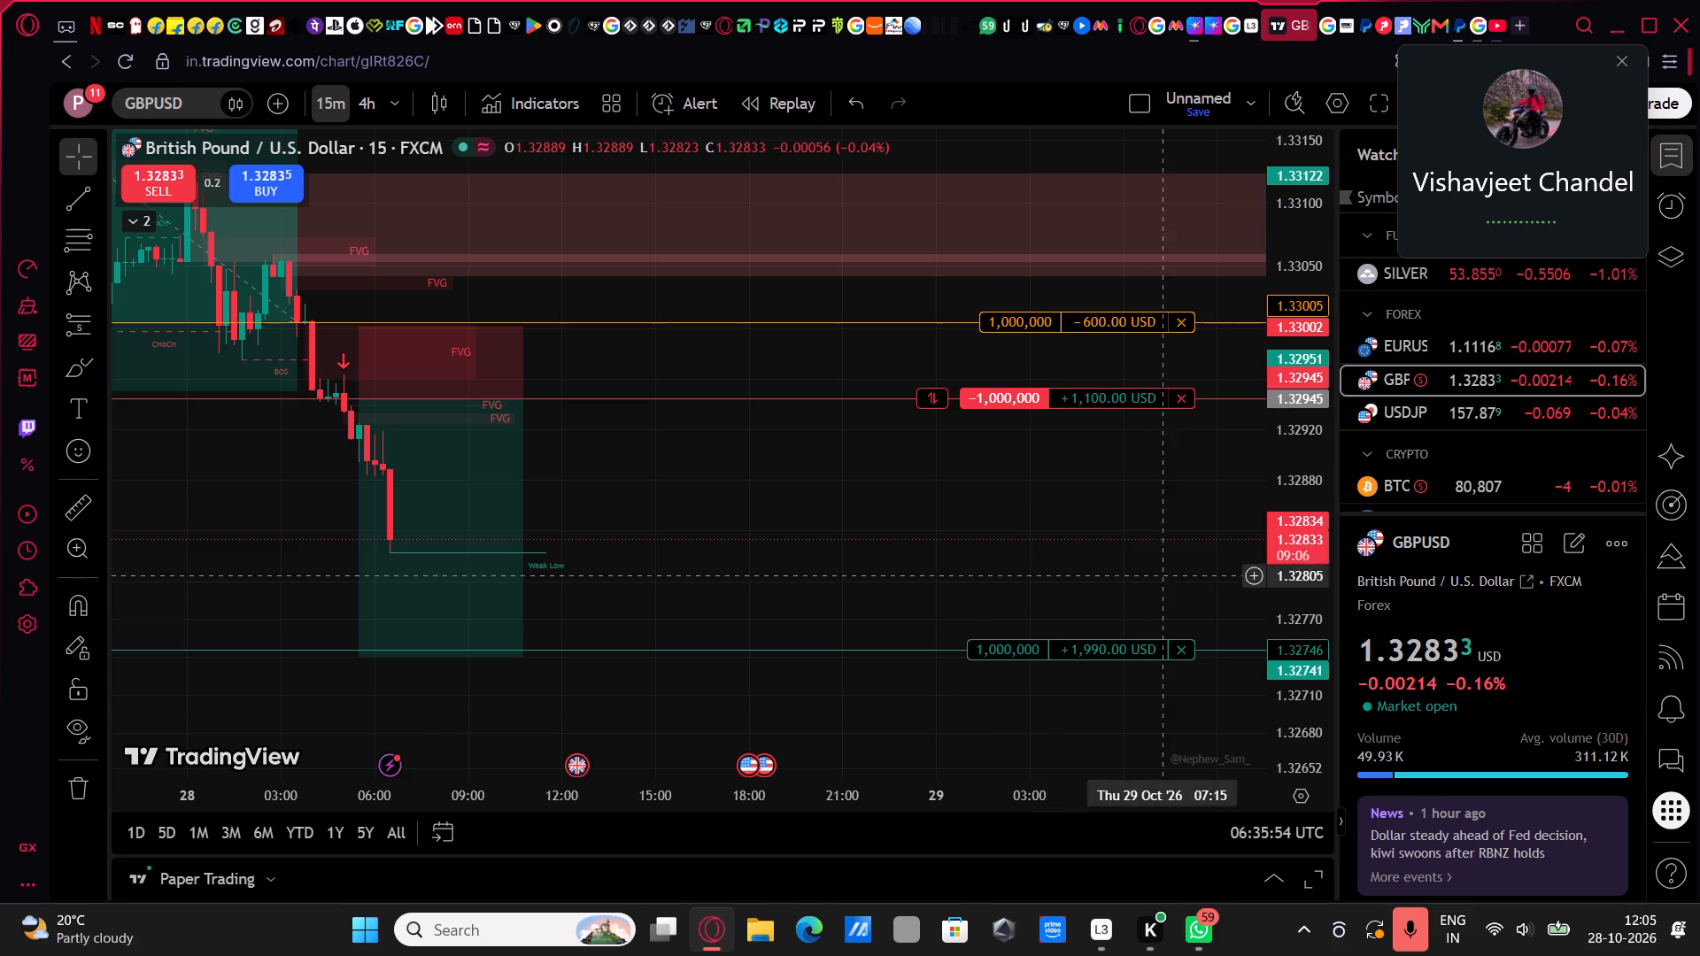
left_click_drag(1292, 475, 1293, 558)
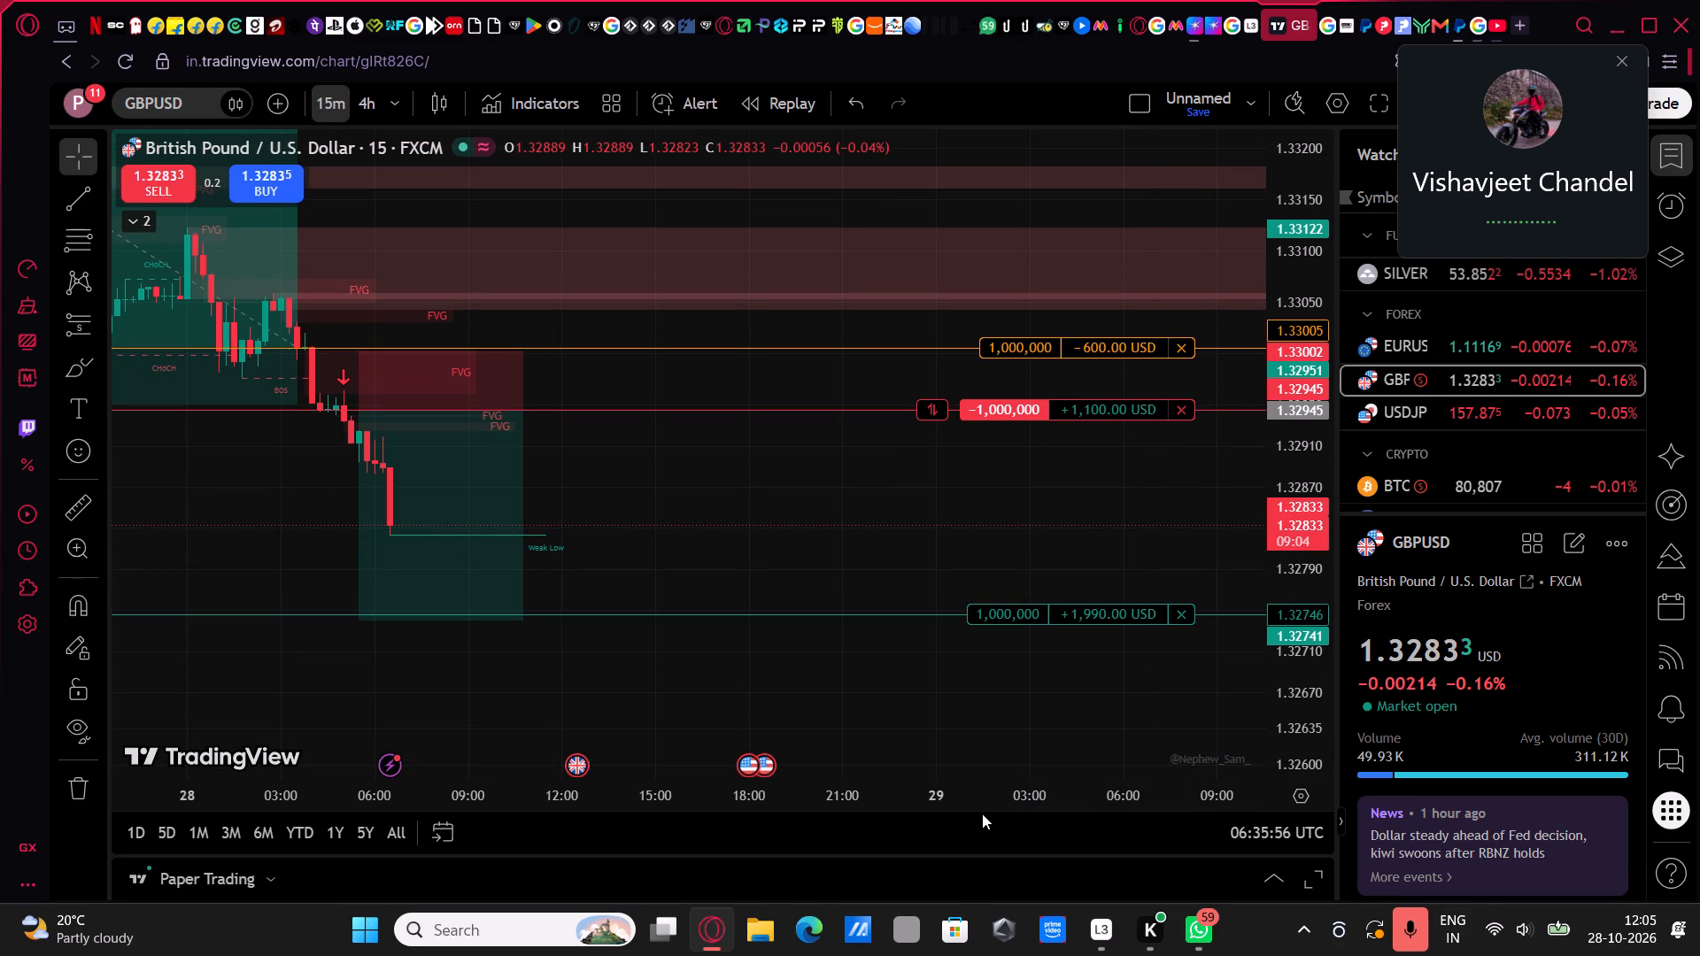
left_click_drag(806, 798, 831, 797)
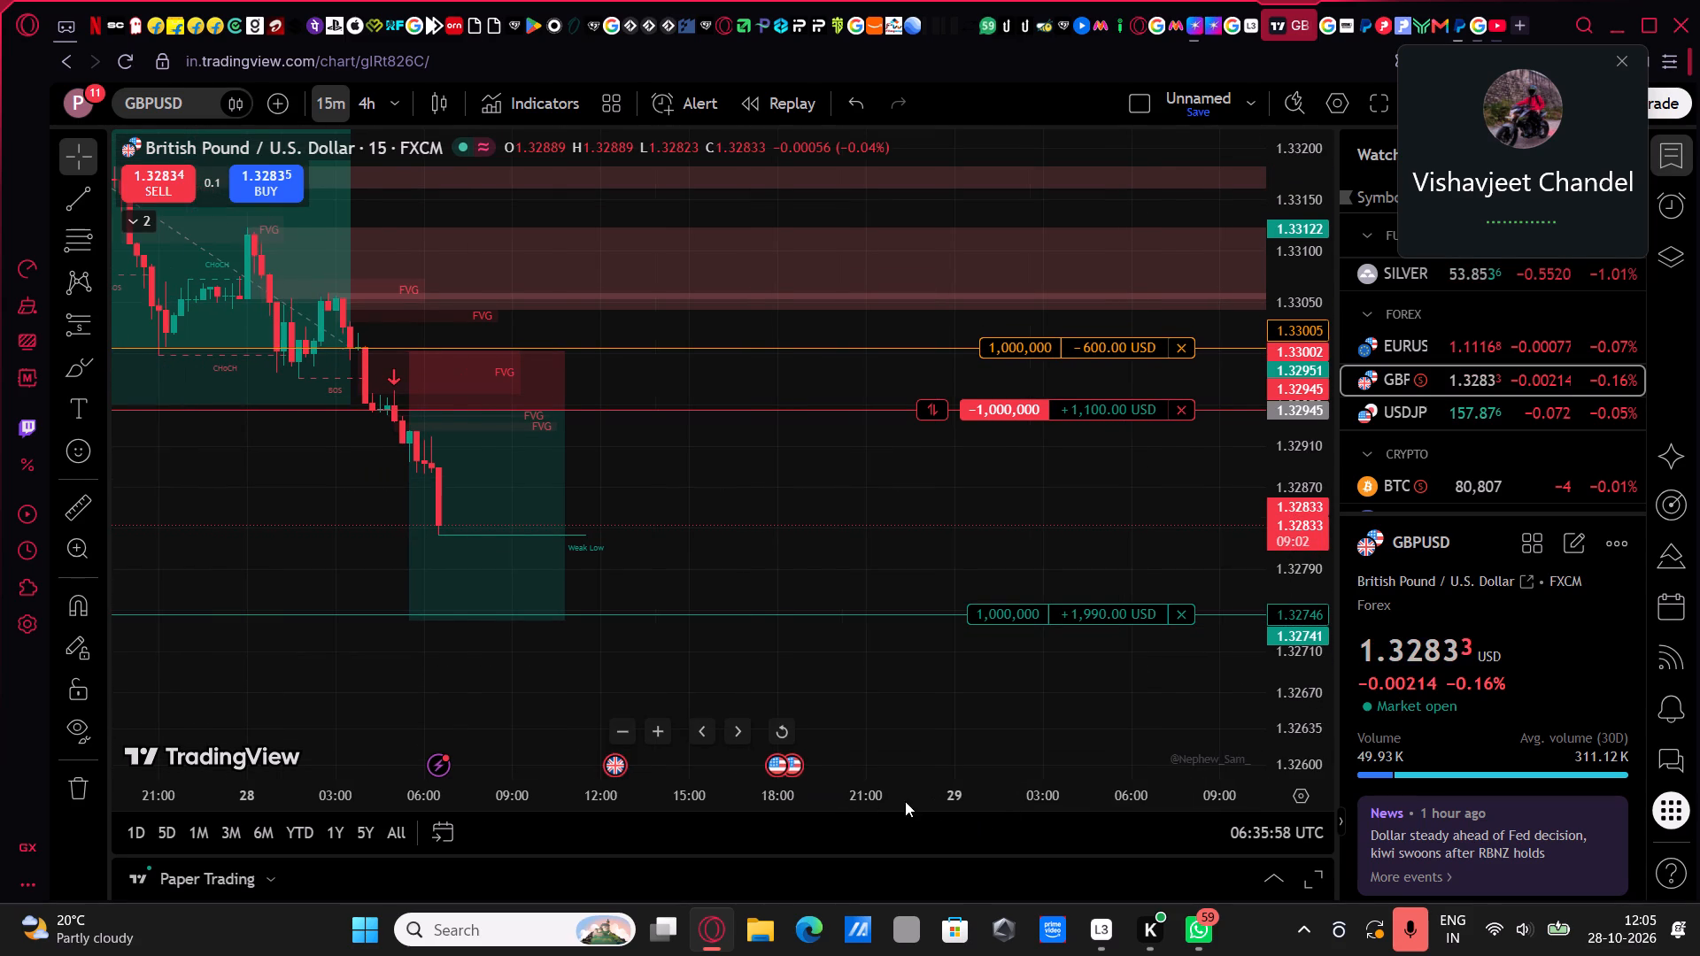
left_click_drag(1294, 485, 1294, 526)
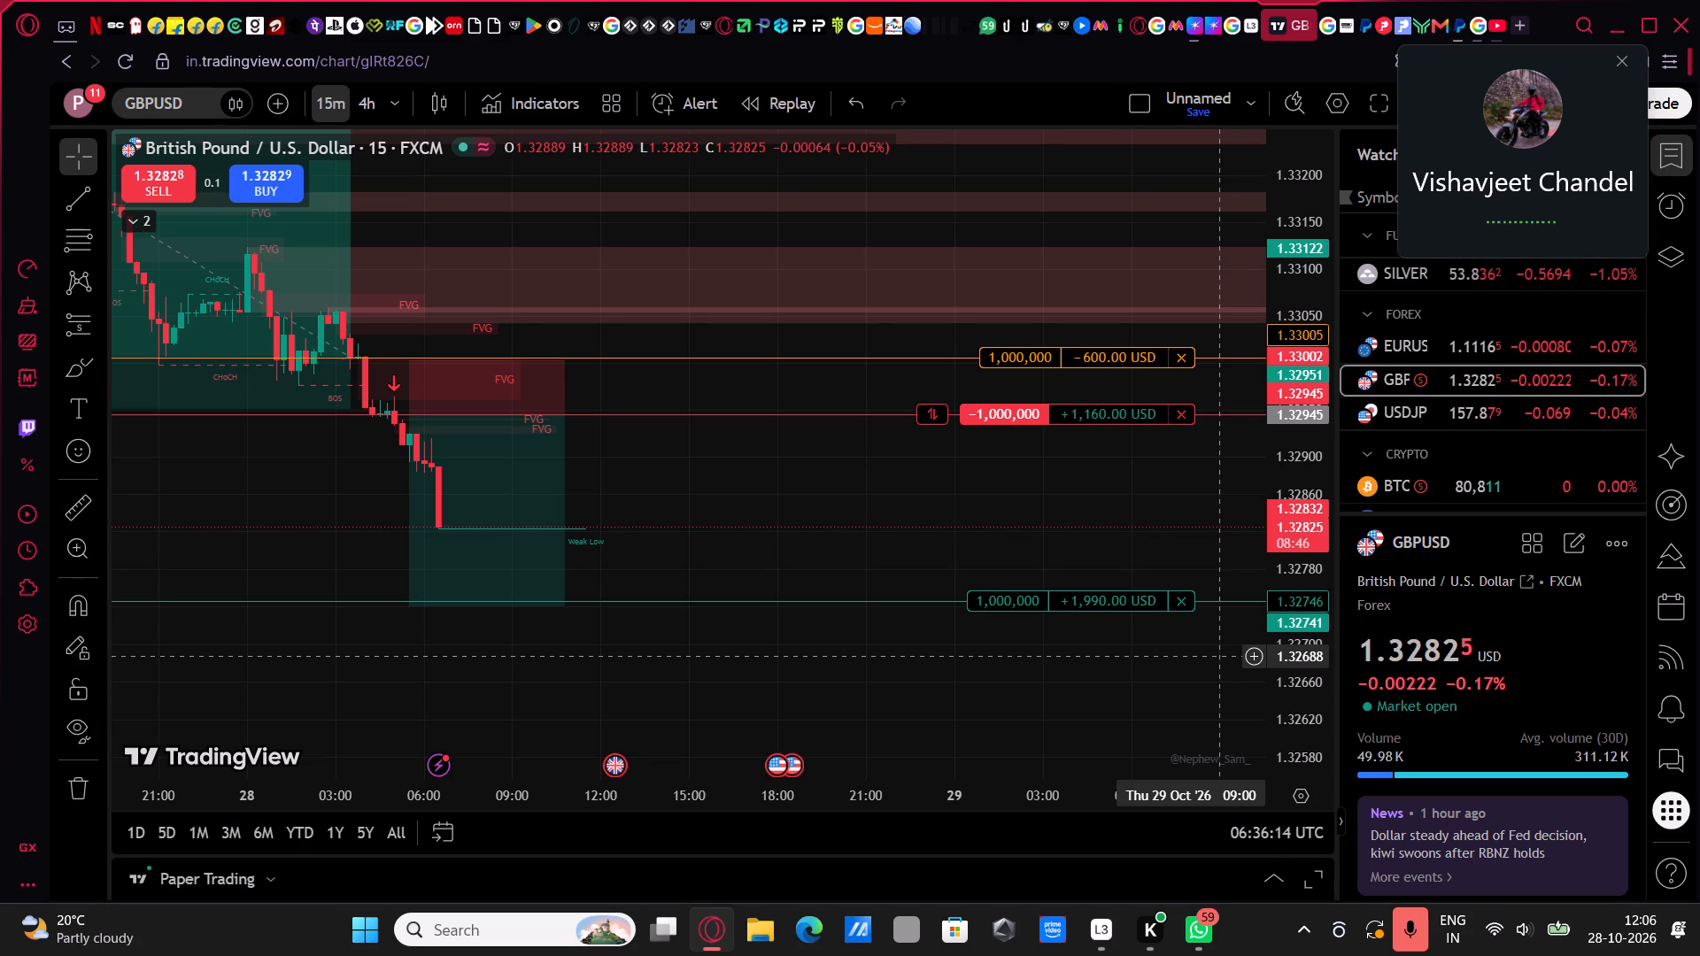
left_click_drag(1305, 562, 1306, 467)
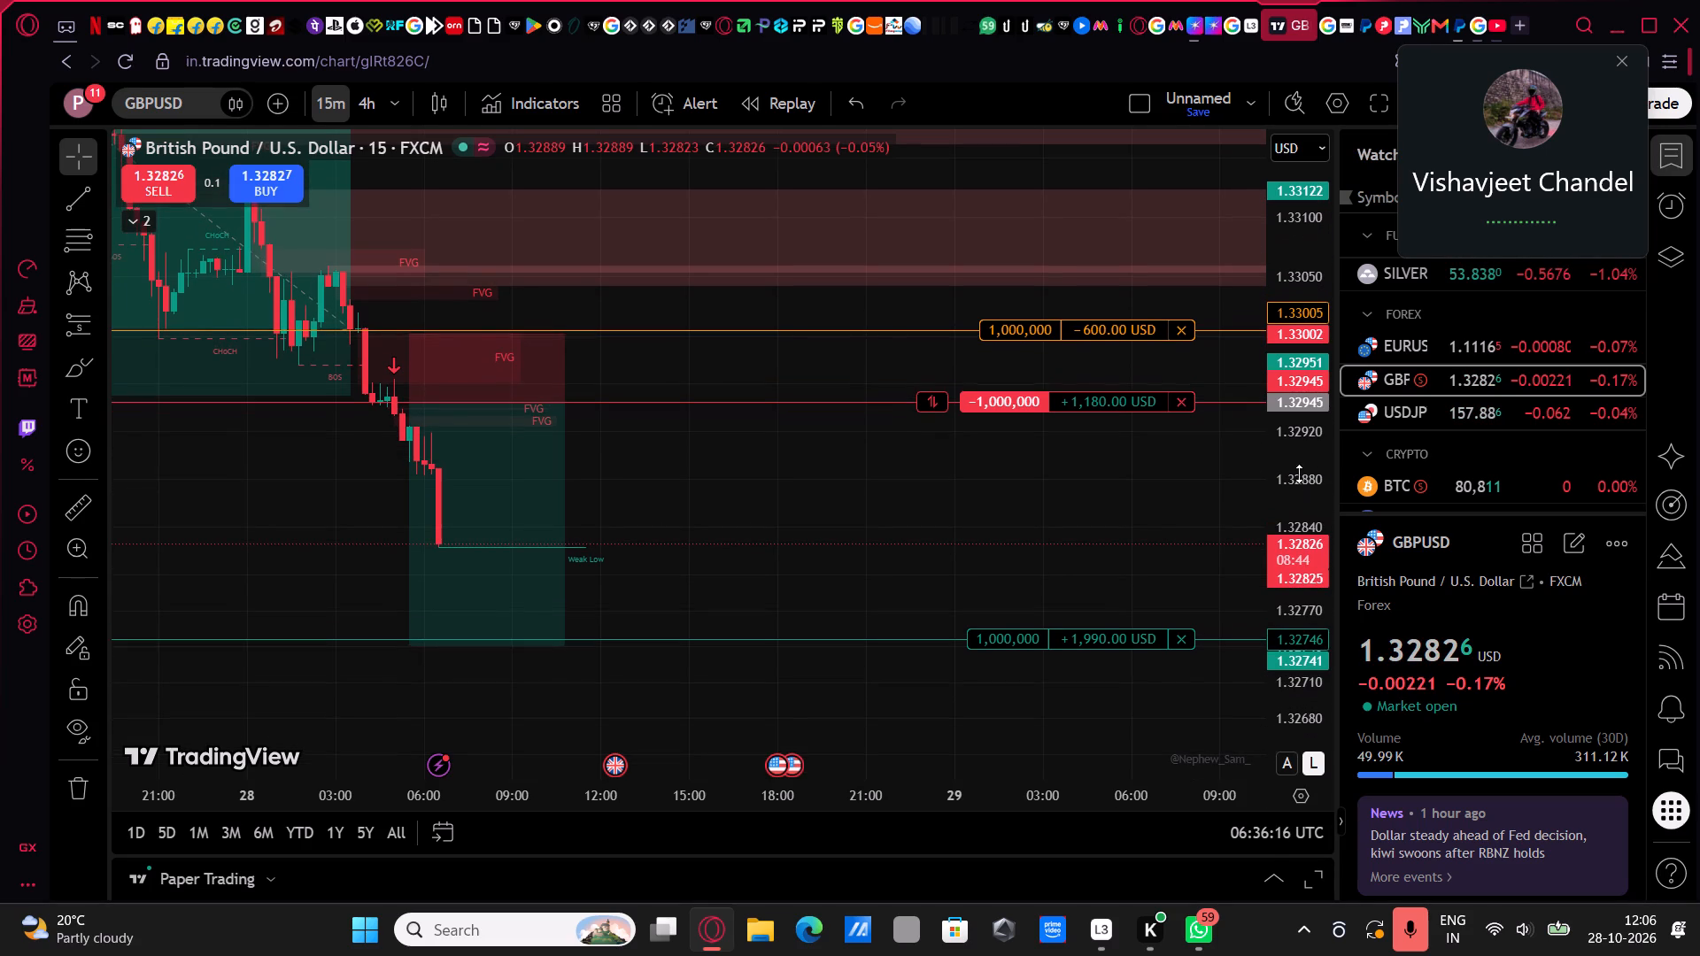
left_click_drag(1292, 505, 1296, 575)
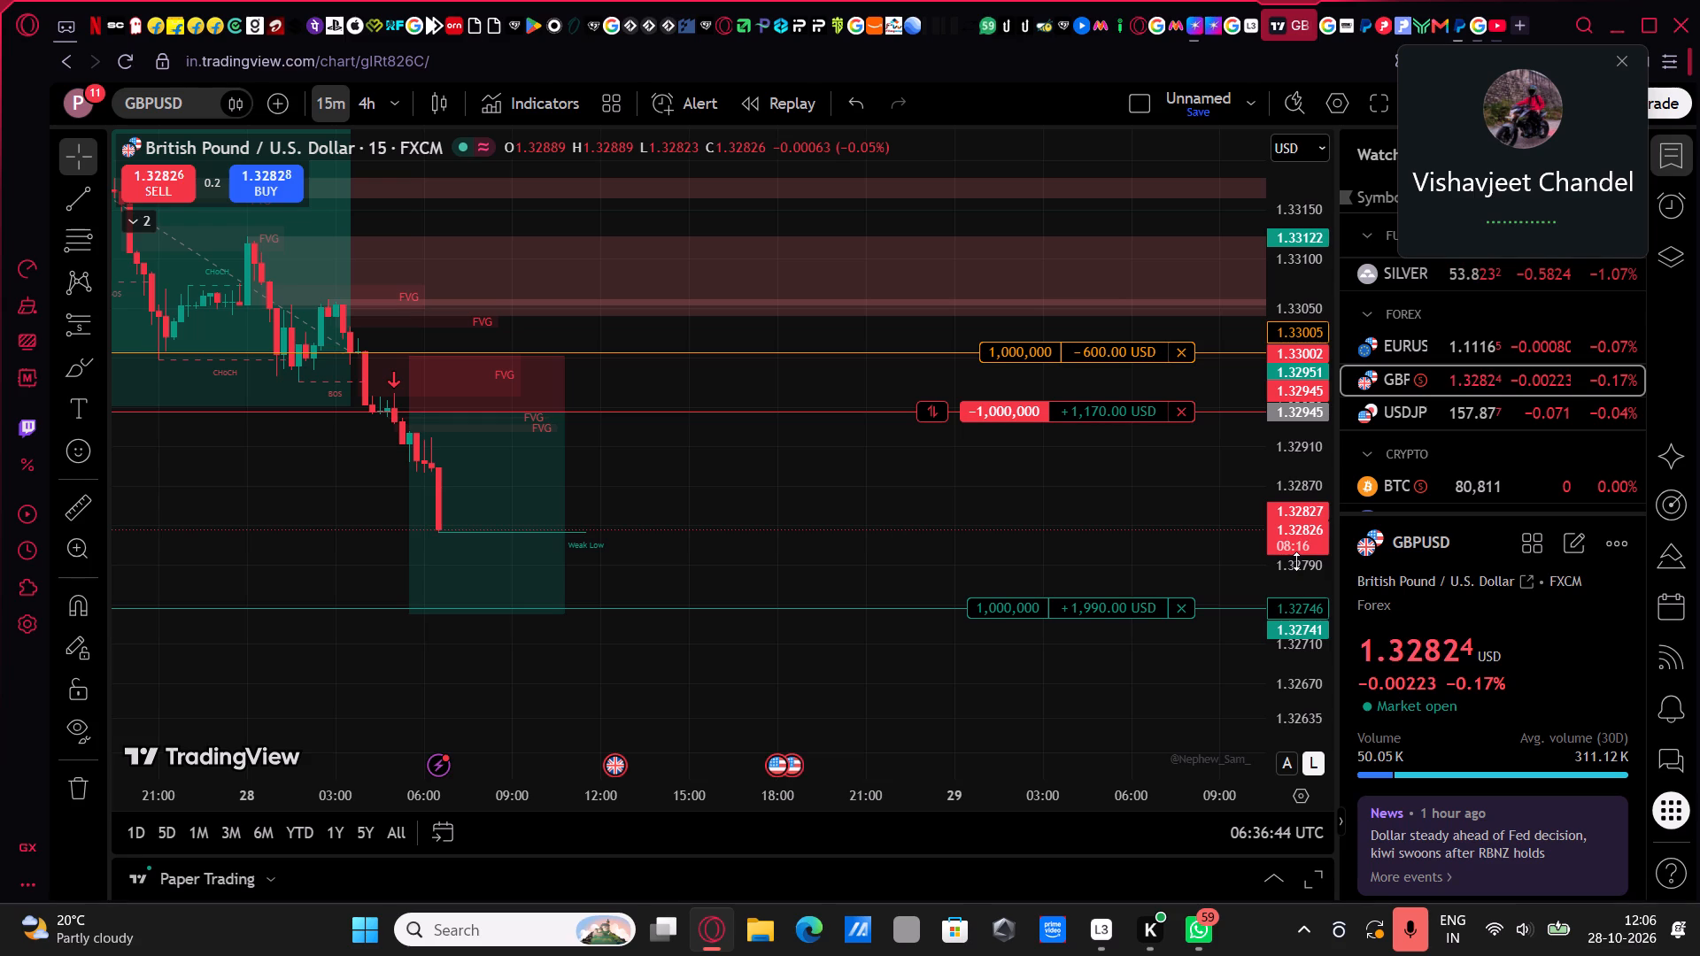
left_click(1041, 608)
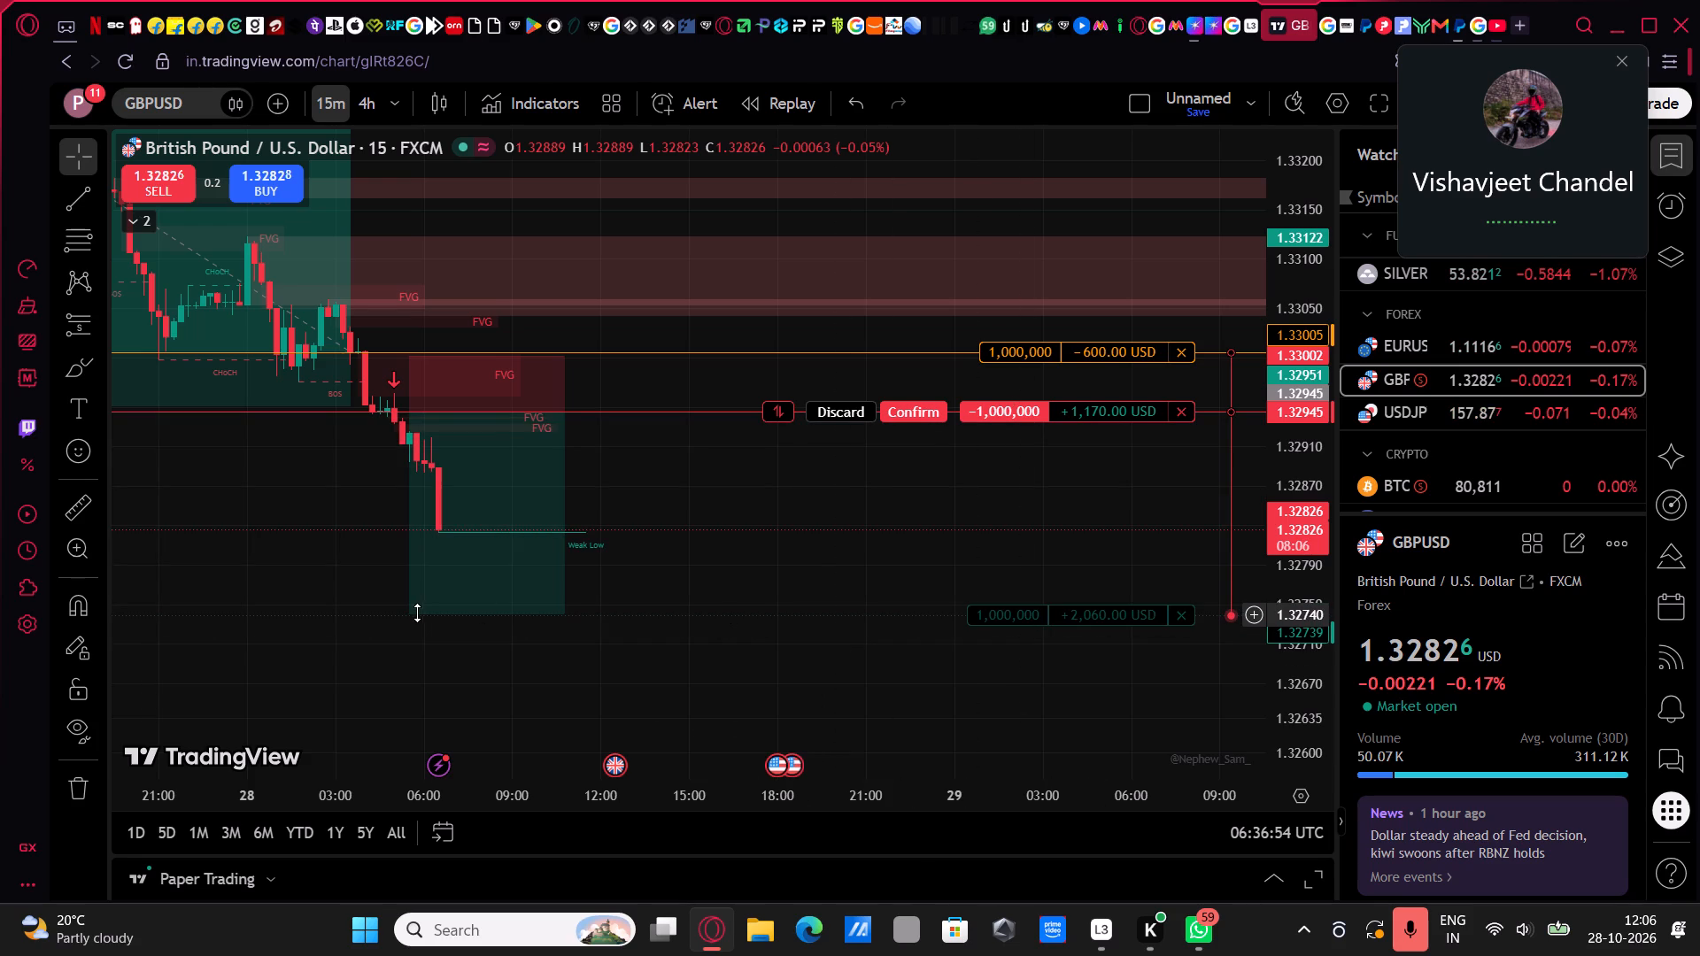
left_click_drag(406, 613, 403, 537)
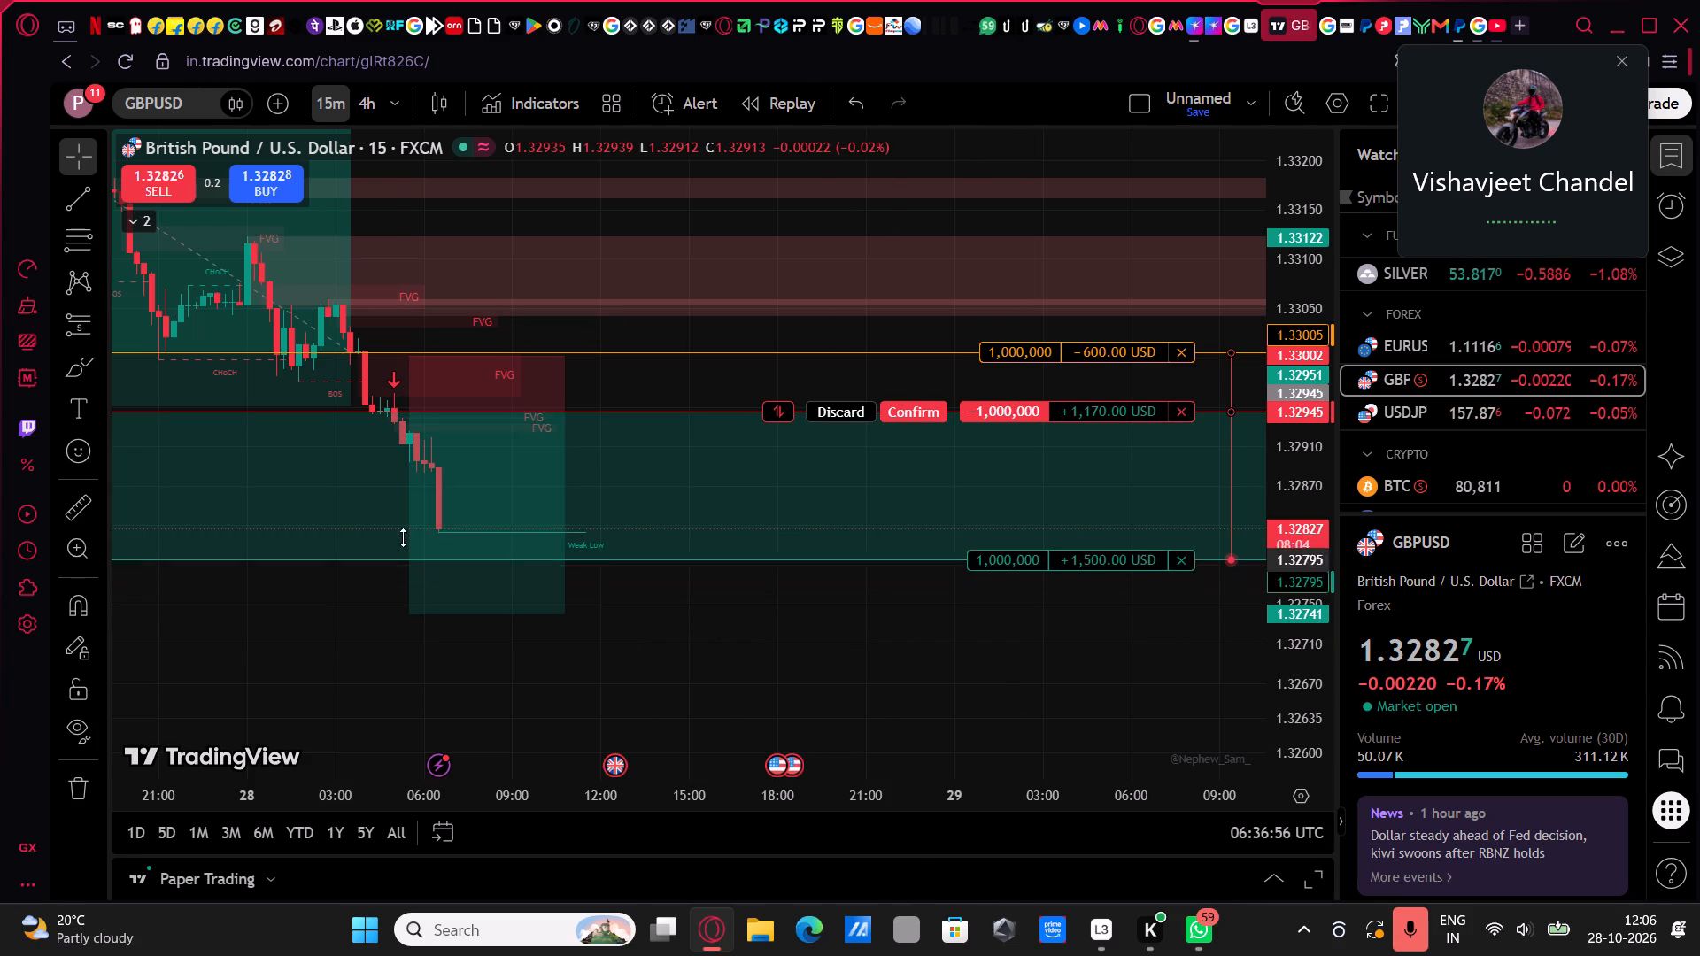
left_click_drag(403, 537, 403, 628)
Extend the target of the short position drawing on the GBPUSD chart down to 1.32716.
left_click_drag(406, 613, 401, 550)
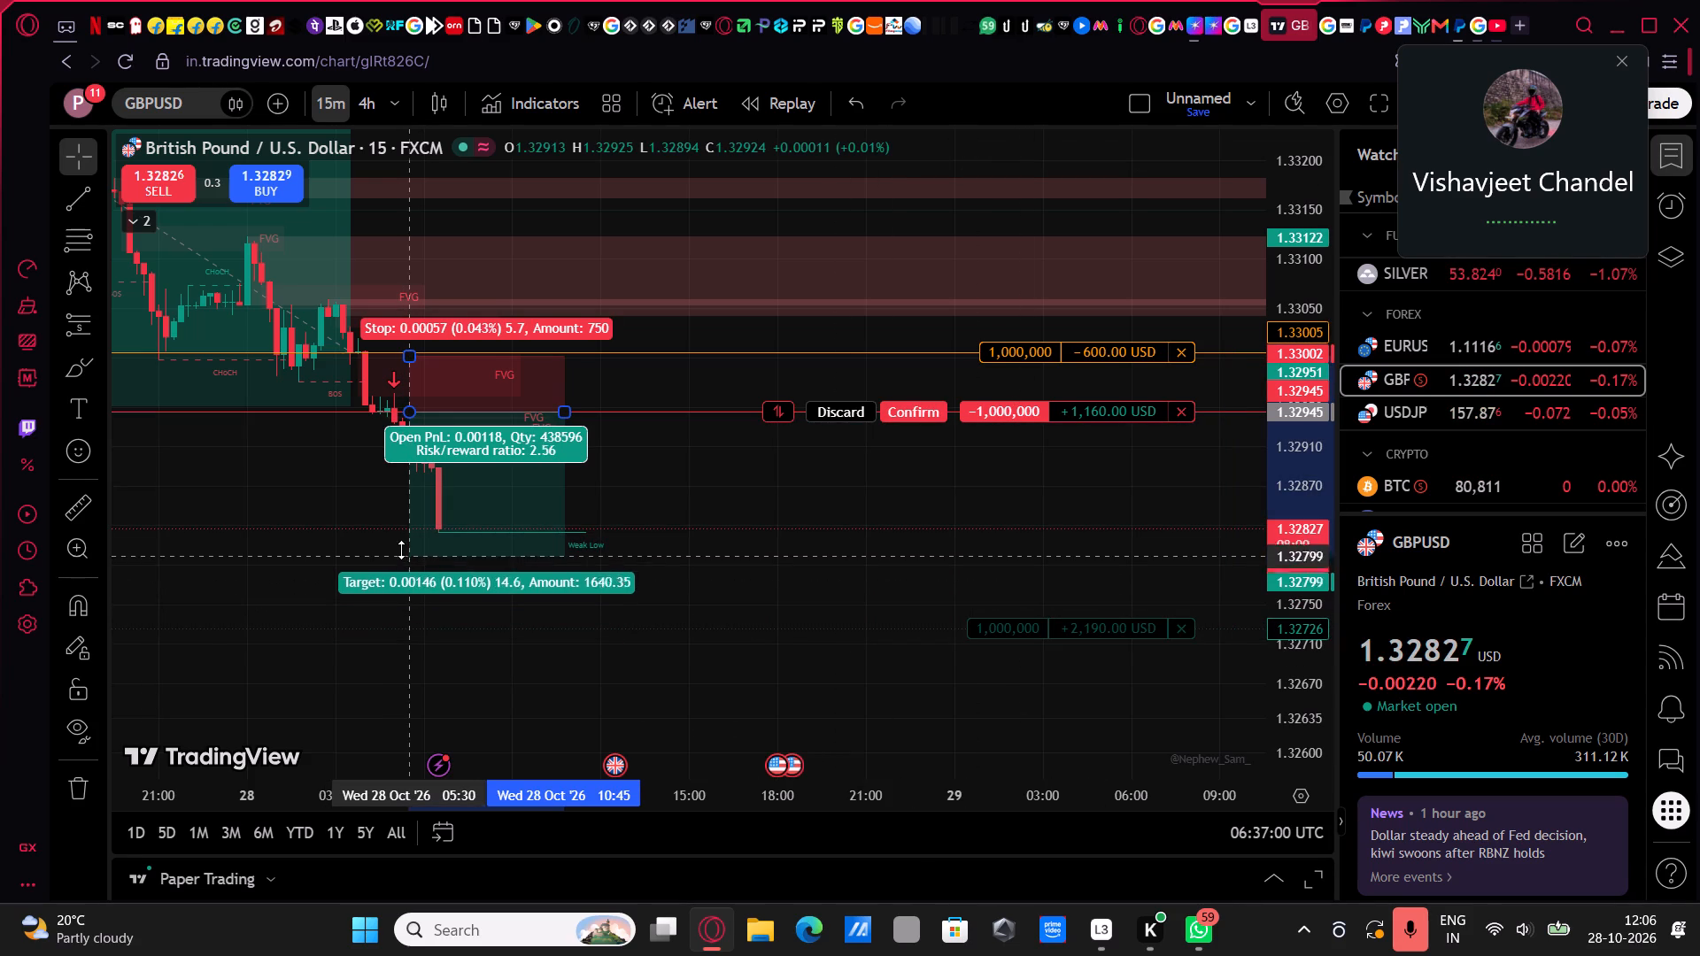
left_click_drag(401, 550, 399, 632)
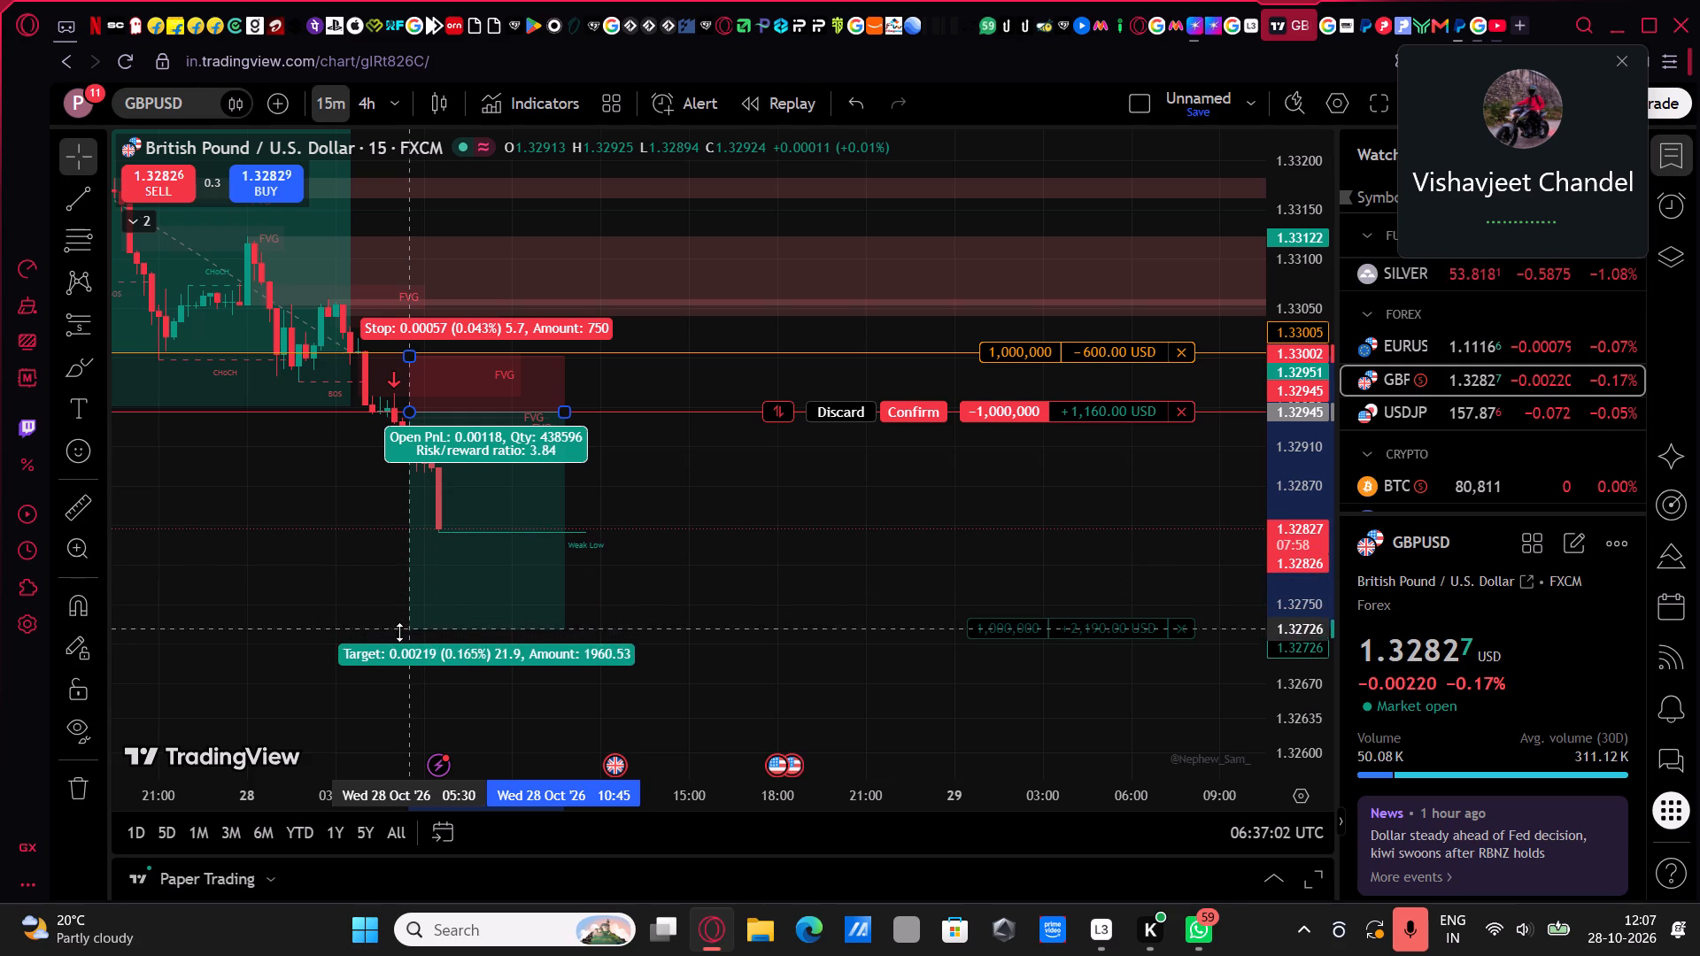
left_click_drag(399, 632, 399, 638)
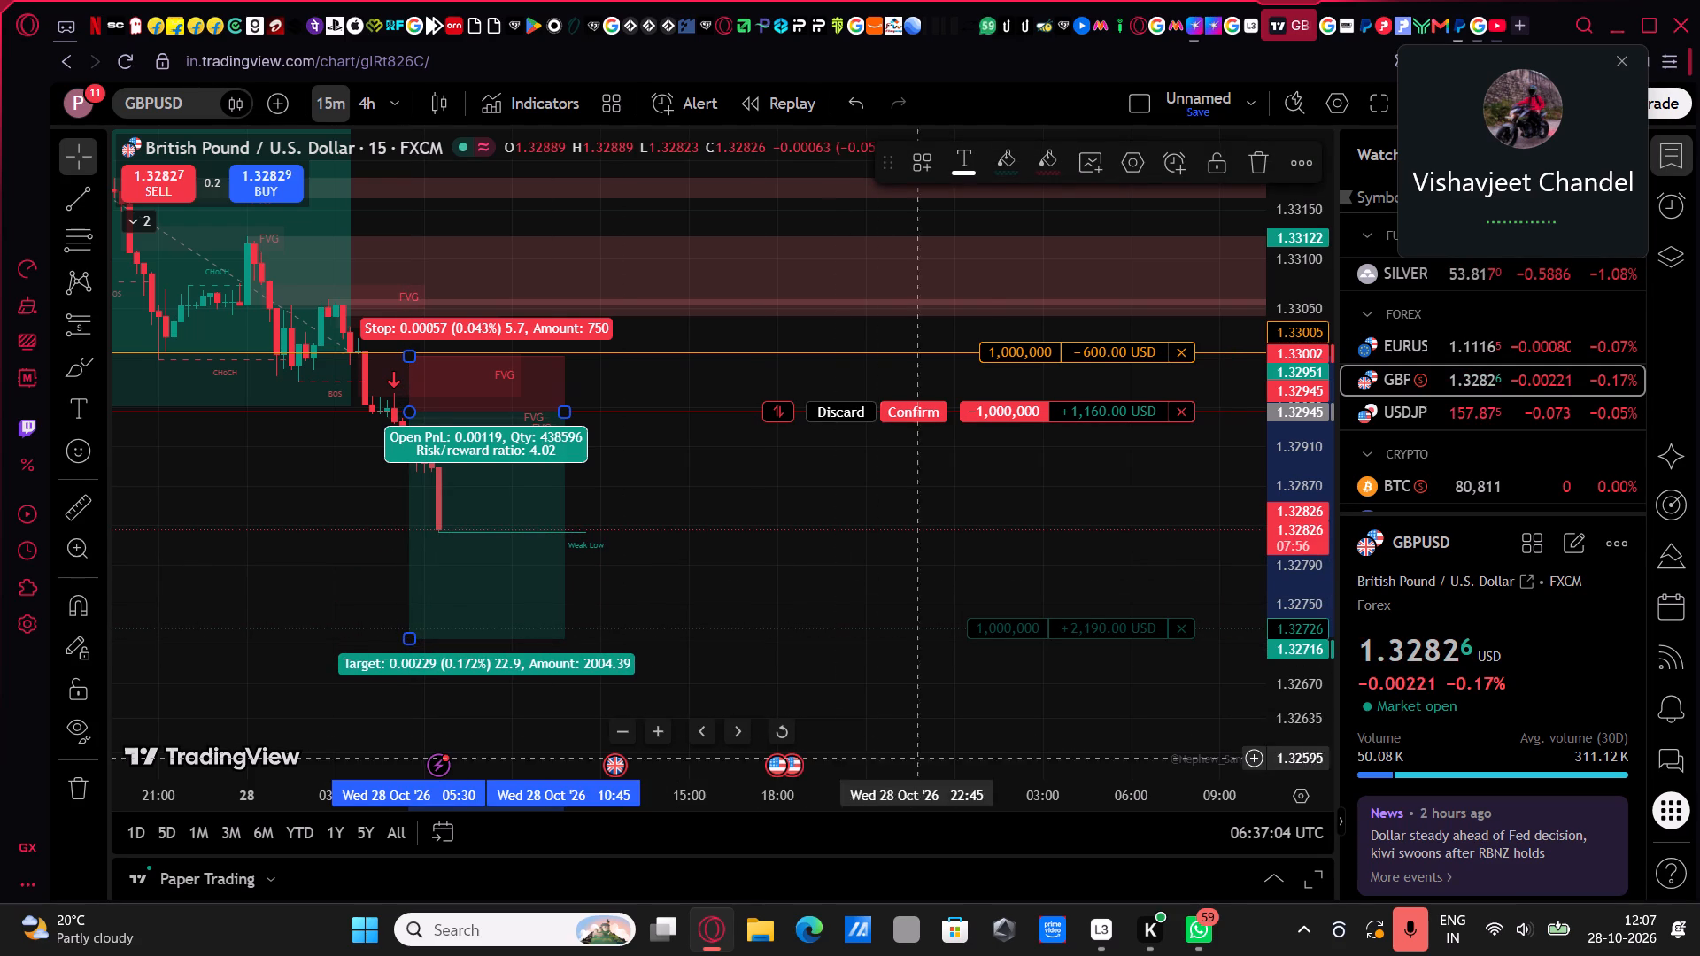
Open the XAUUSD chart from the watchlist and examine its pullback against the Fibonacci retracement, fair value gaps, and supply and demand zones.
scroll(1356, 496, "down", 2)
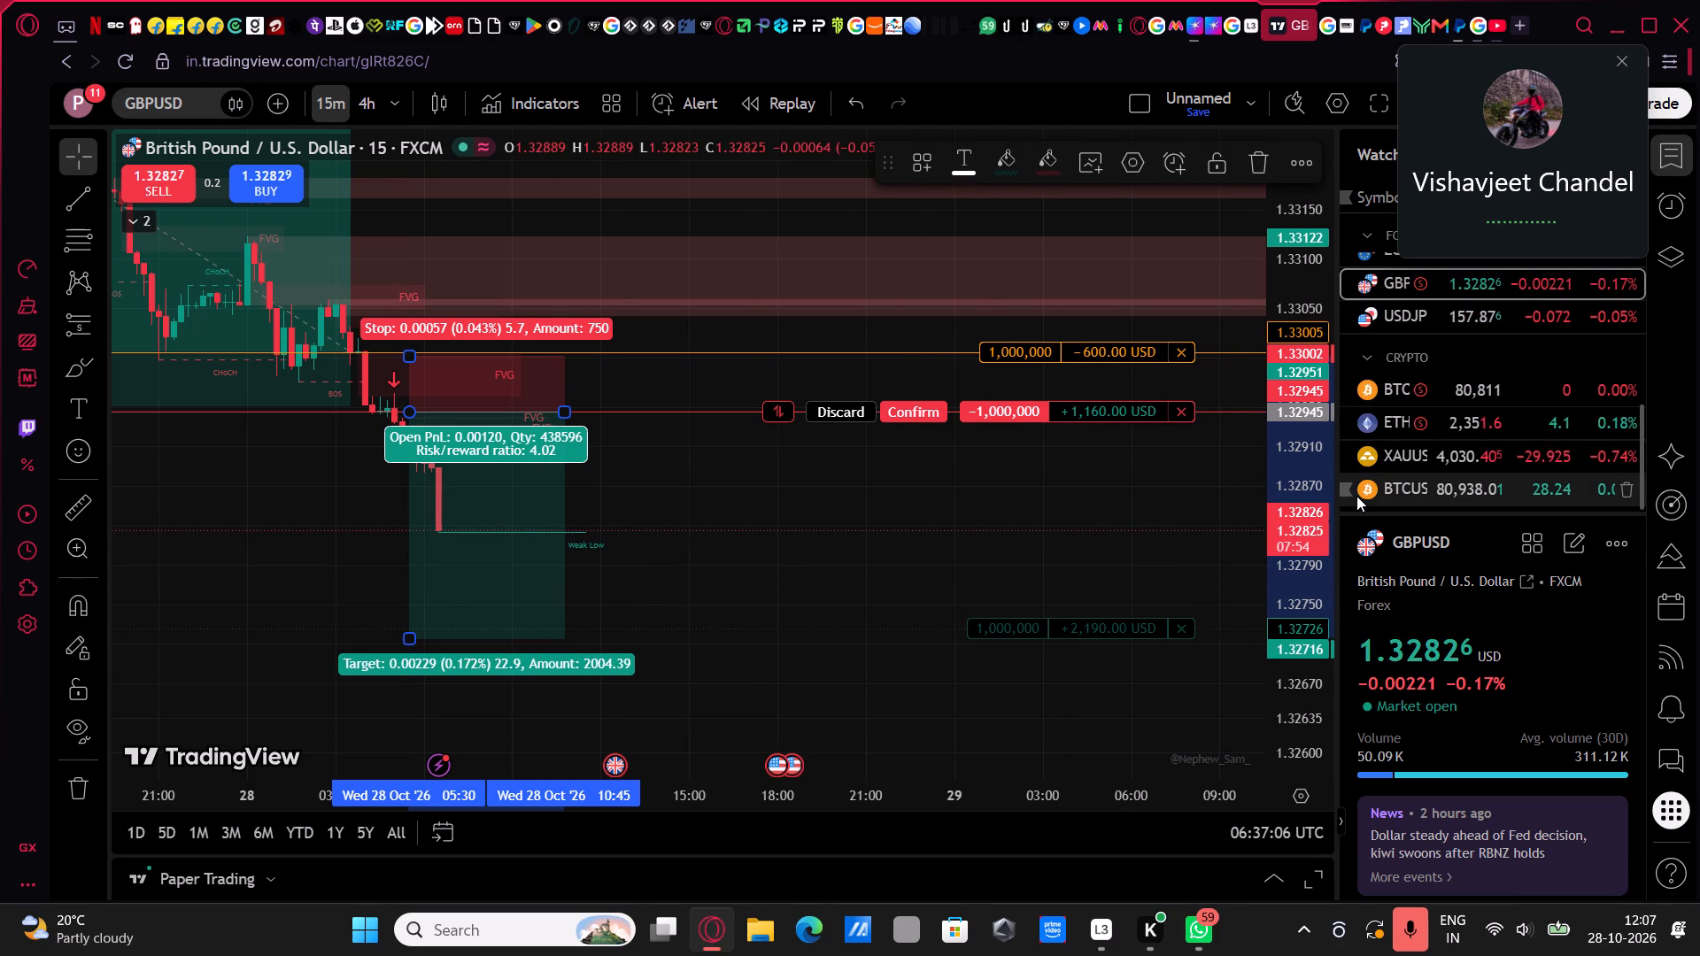
left_click(1375, 453)
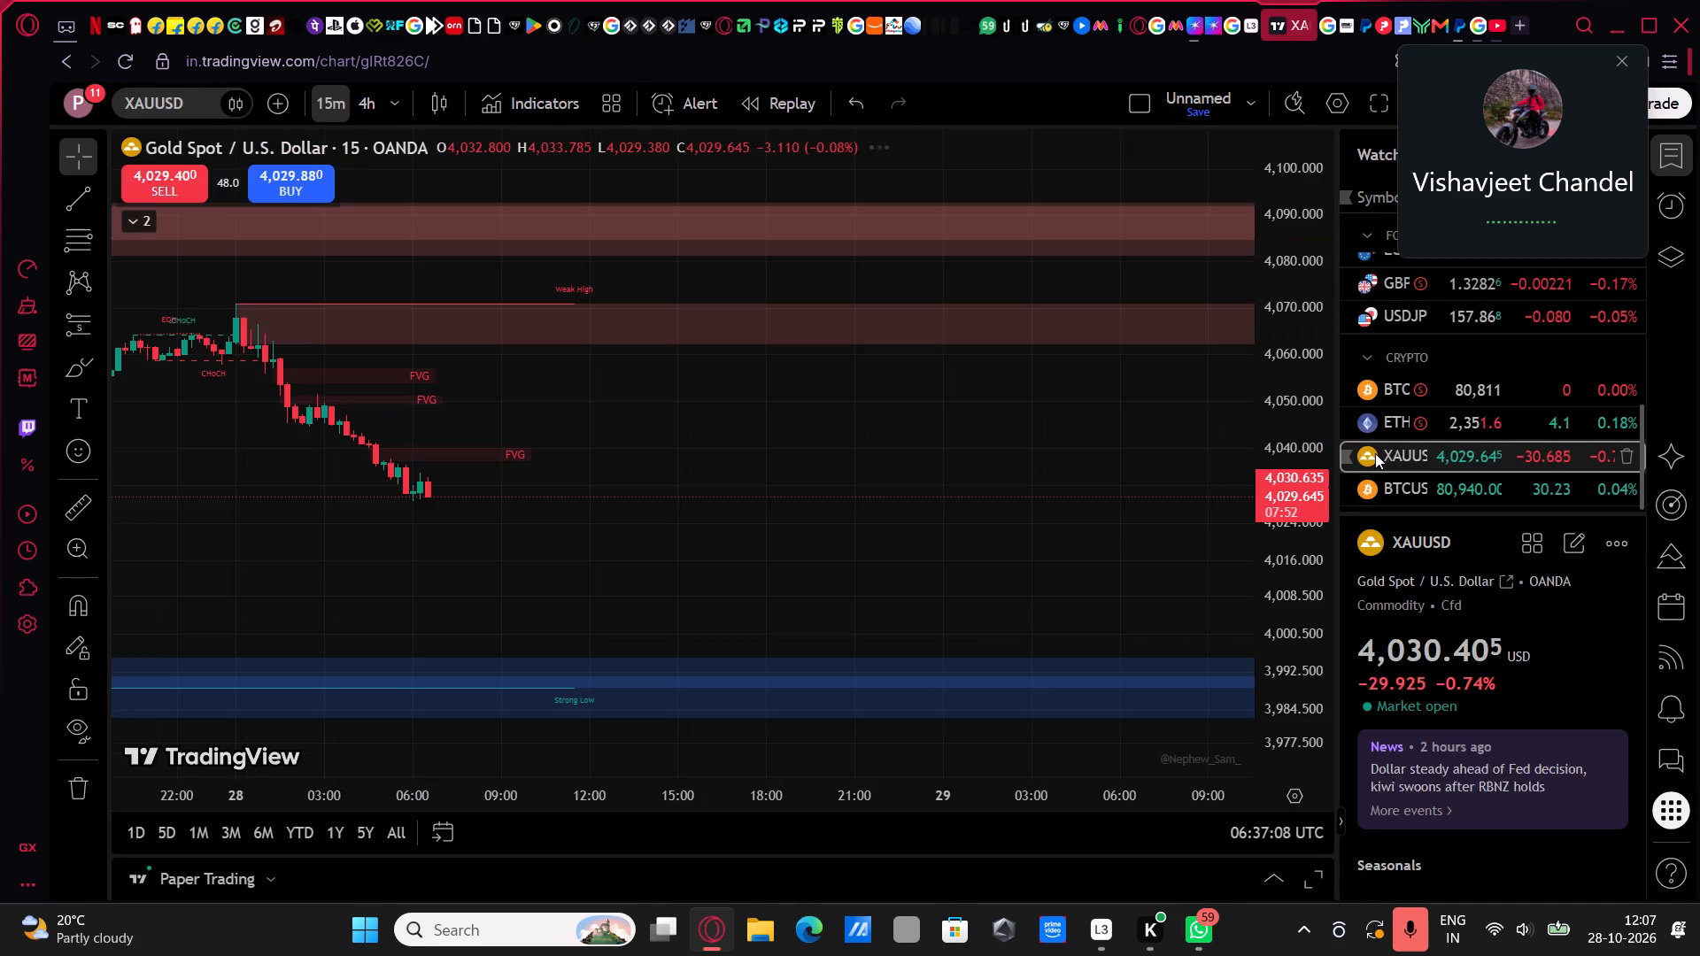
left_click_drag(976, 568, 1129, 552)
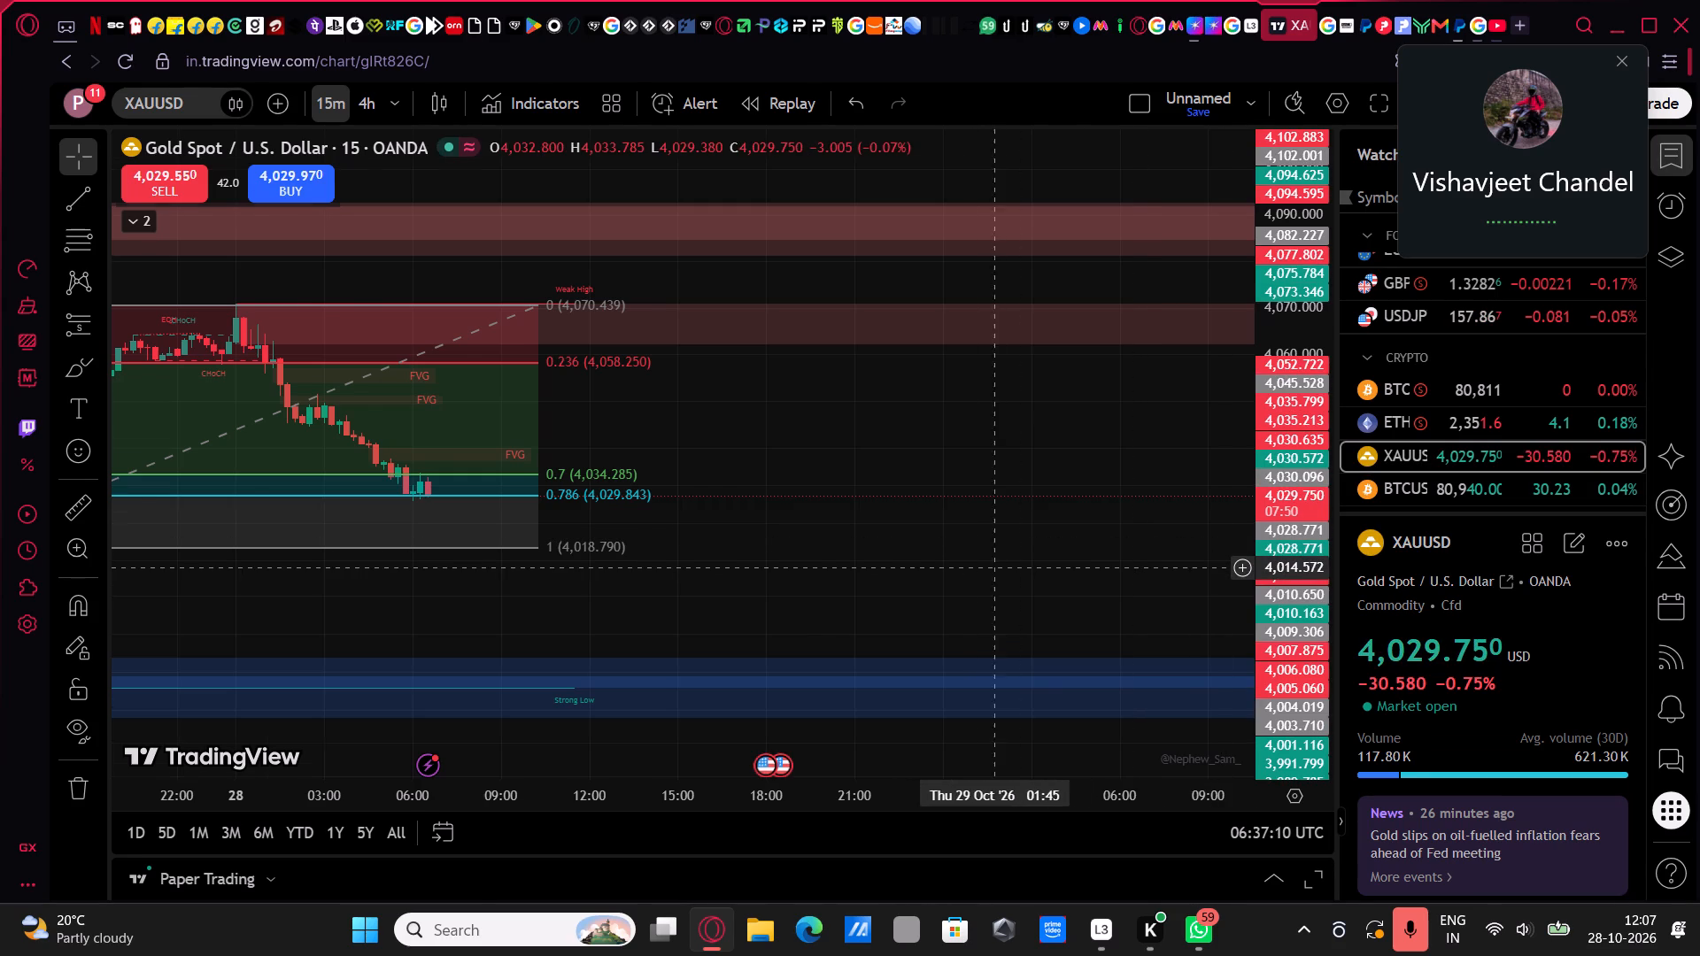
left_click_drag(1129, 552, 1215, 551)
left_click_drag(1287, 500, 1279, 320)
left_click_drag(1011, 575, 1023, 553)
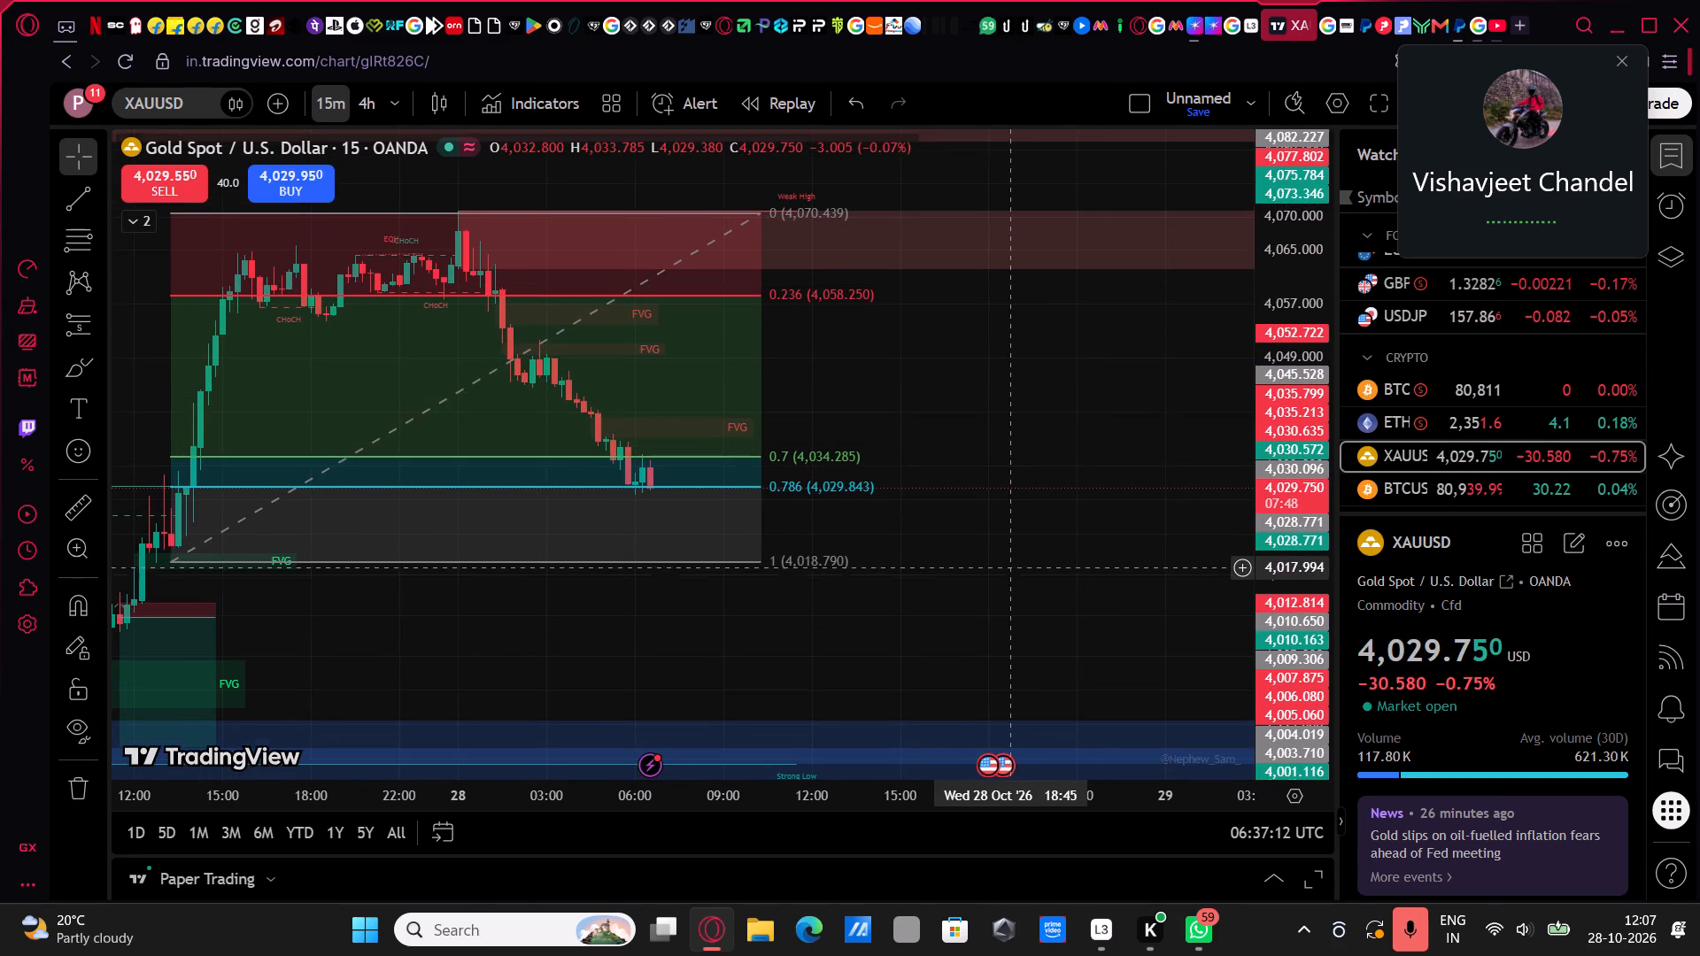
left_click_drag(1023, 553, 1084, 497)
left_click_drag(1291, 391, 1289, 453)
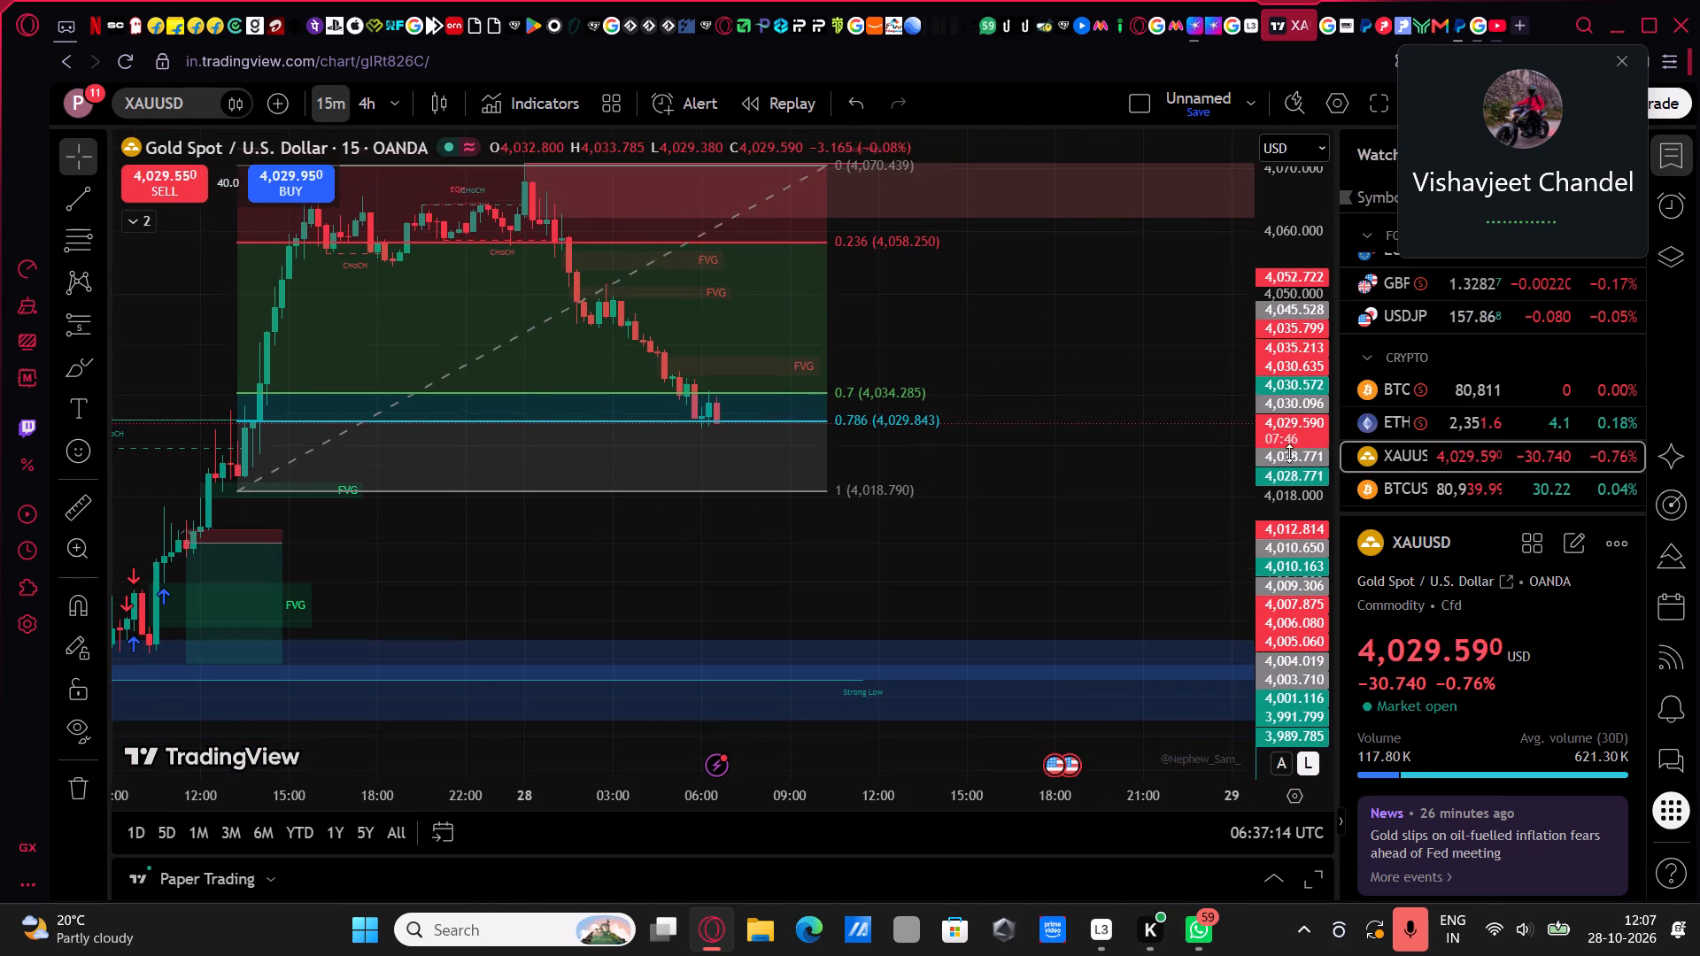
left_click_drag(1289, 453, 1290, 482)
left_click_drag(1302, 413, 1292, 479)
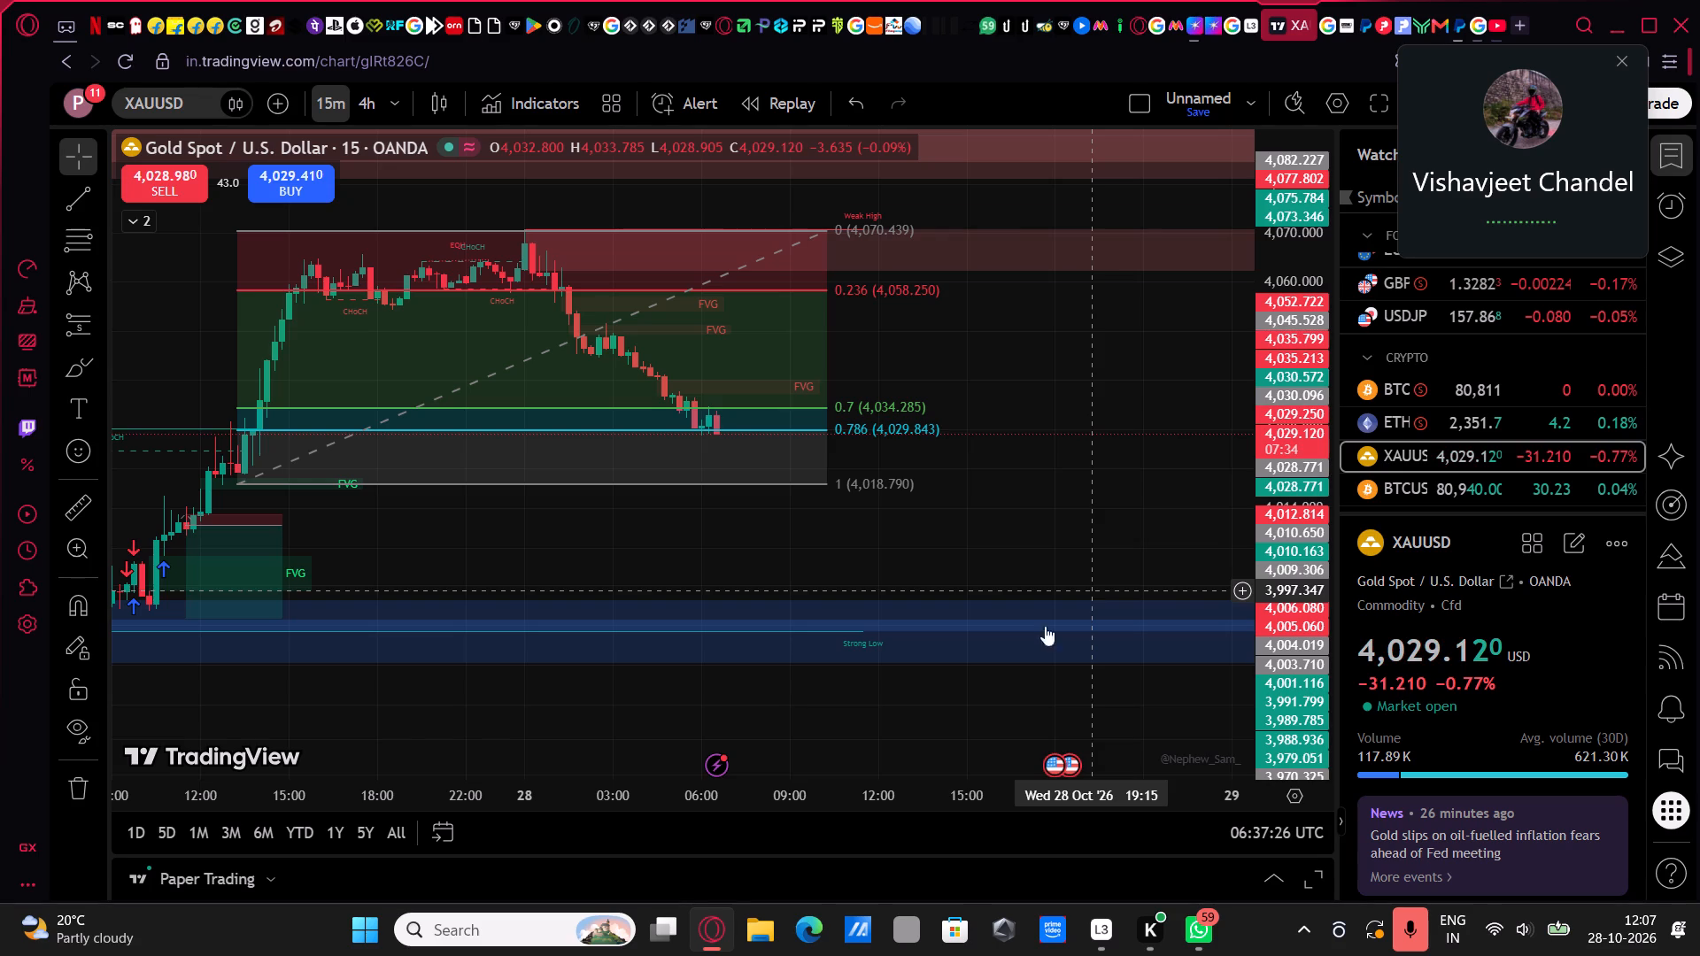
left_click_drag(622, 804, 784, 799)
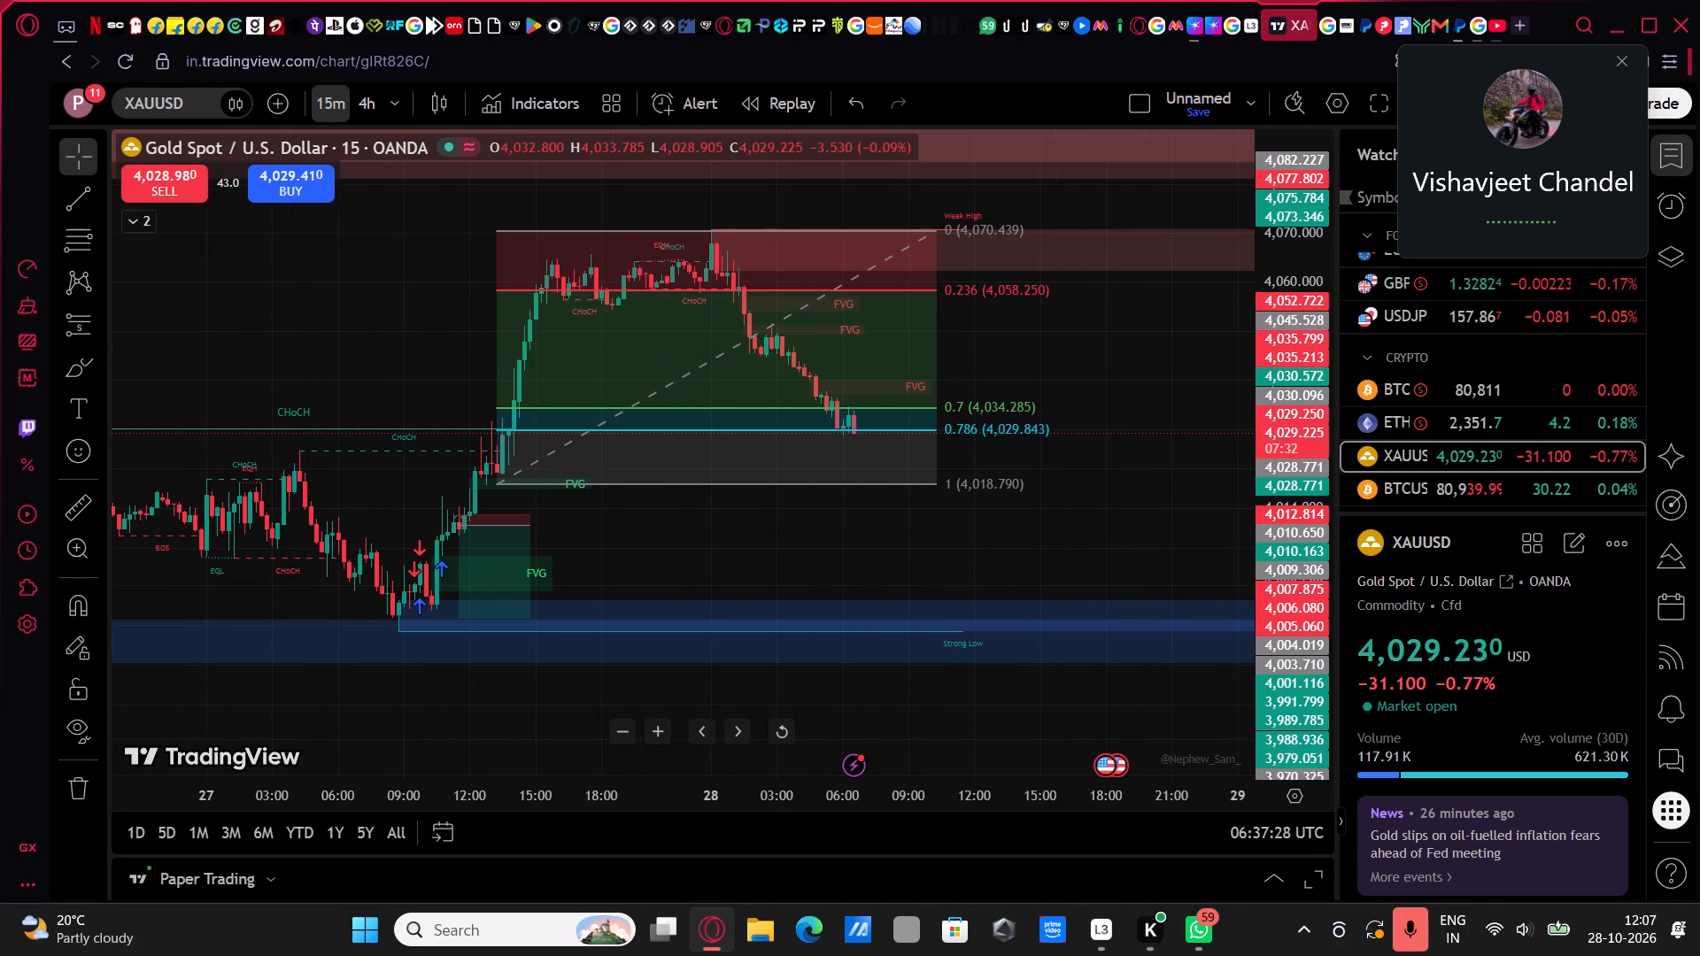
left_click_drag(1284, 286, 1291, 239)
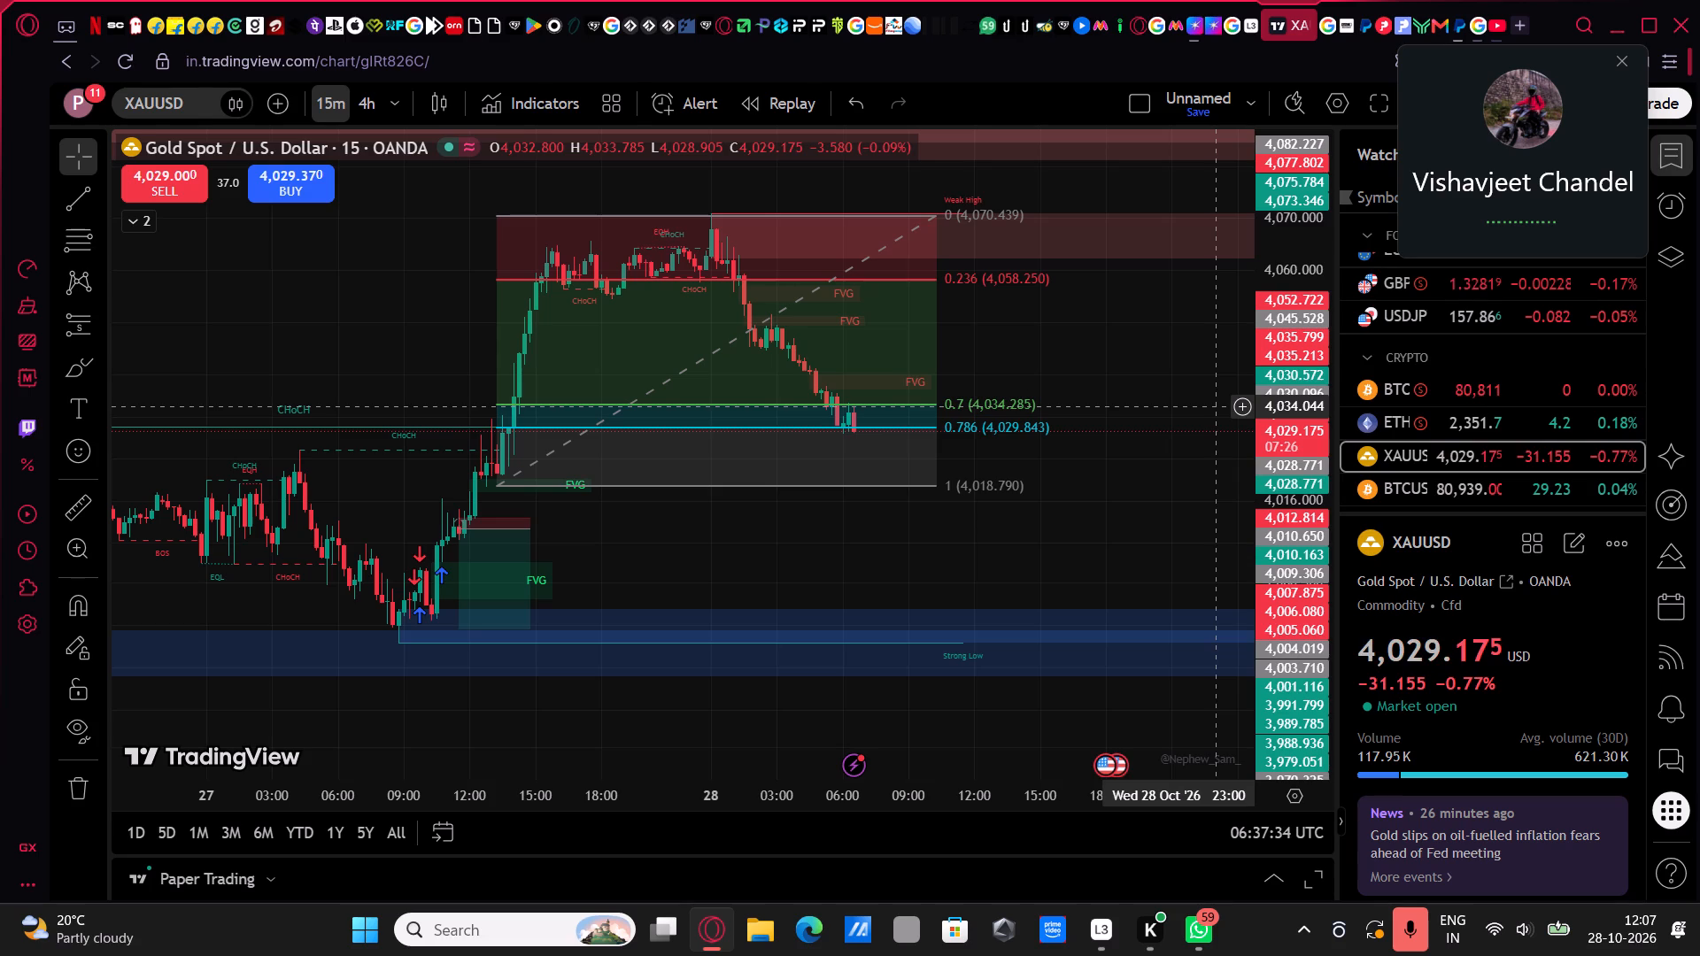
left_click_drag(1284, 358, 1284, 358)
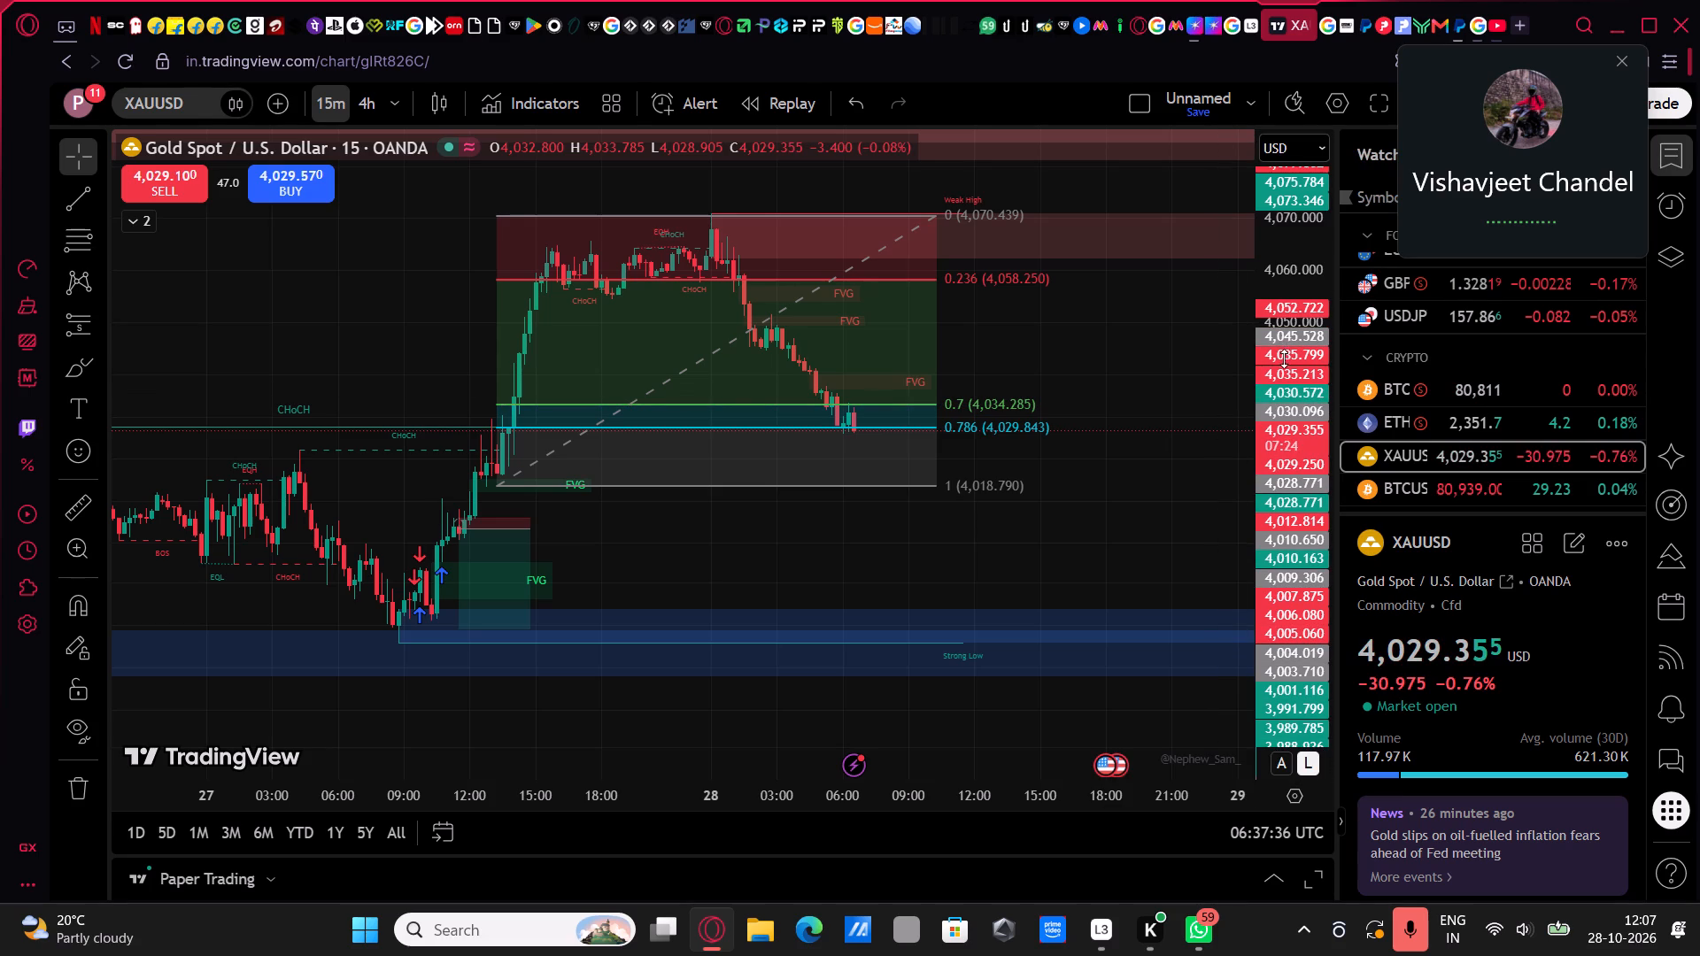
left_click_drag(1284, 358, 1297, 472)
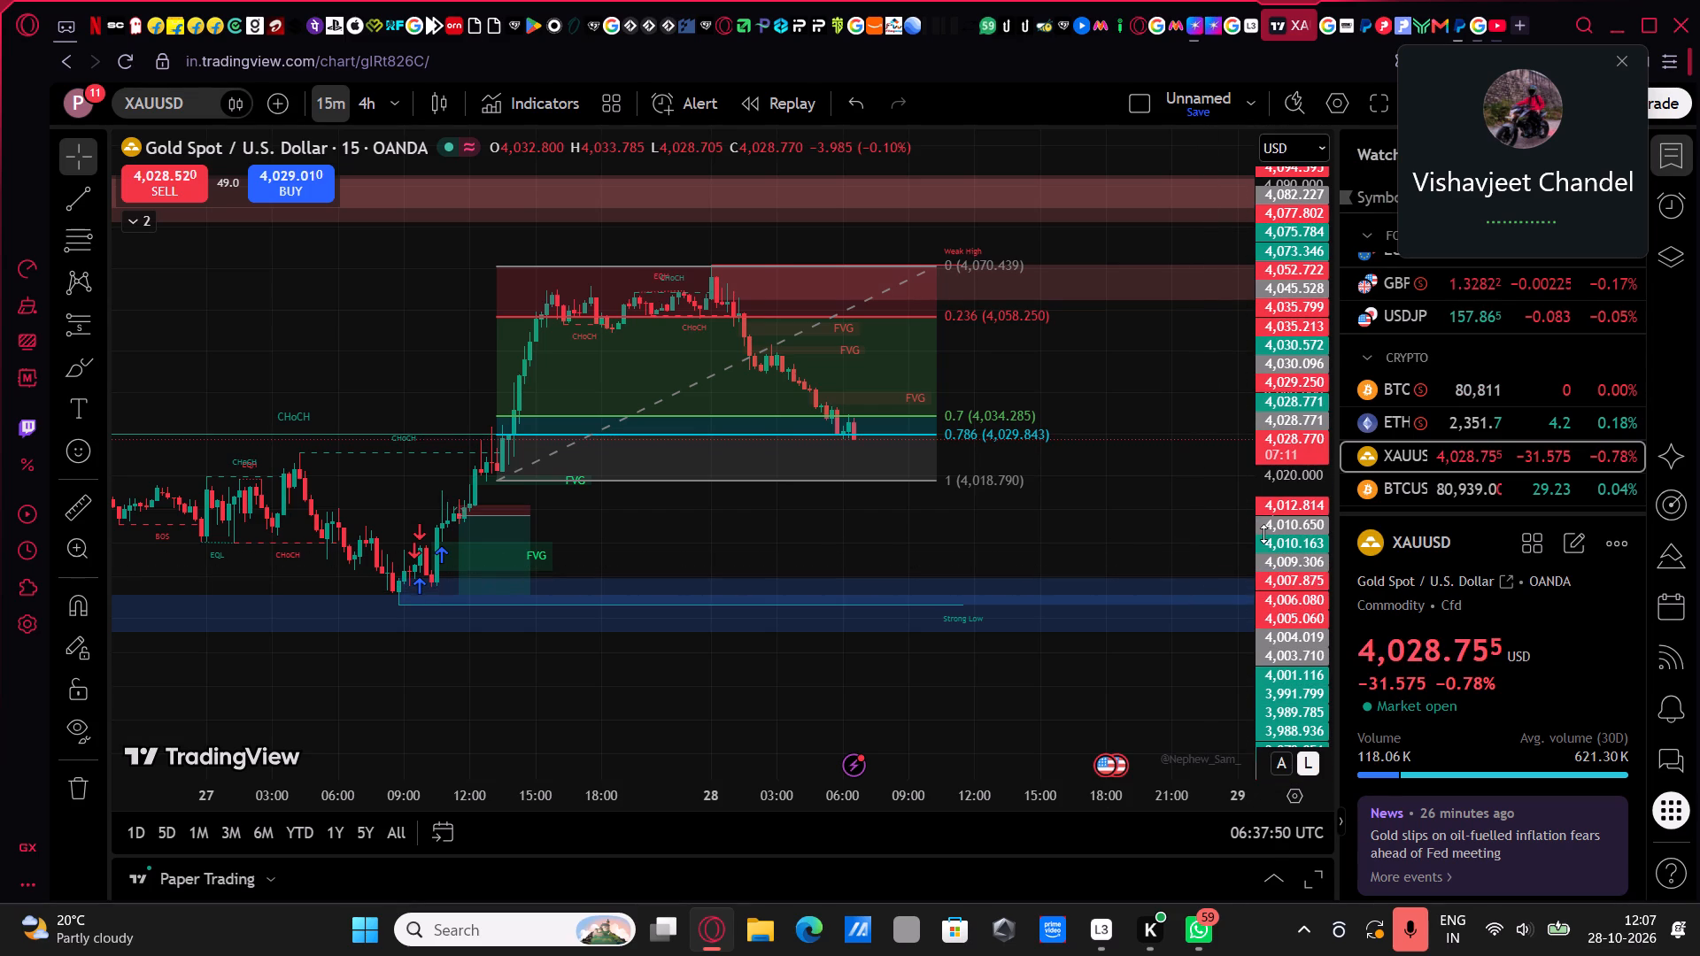
left_click_drag(1265, 528, 1278, 459)
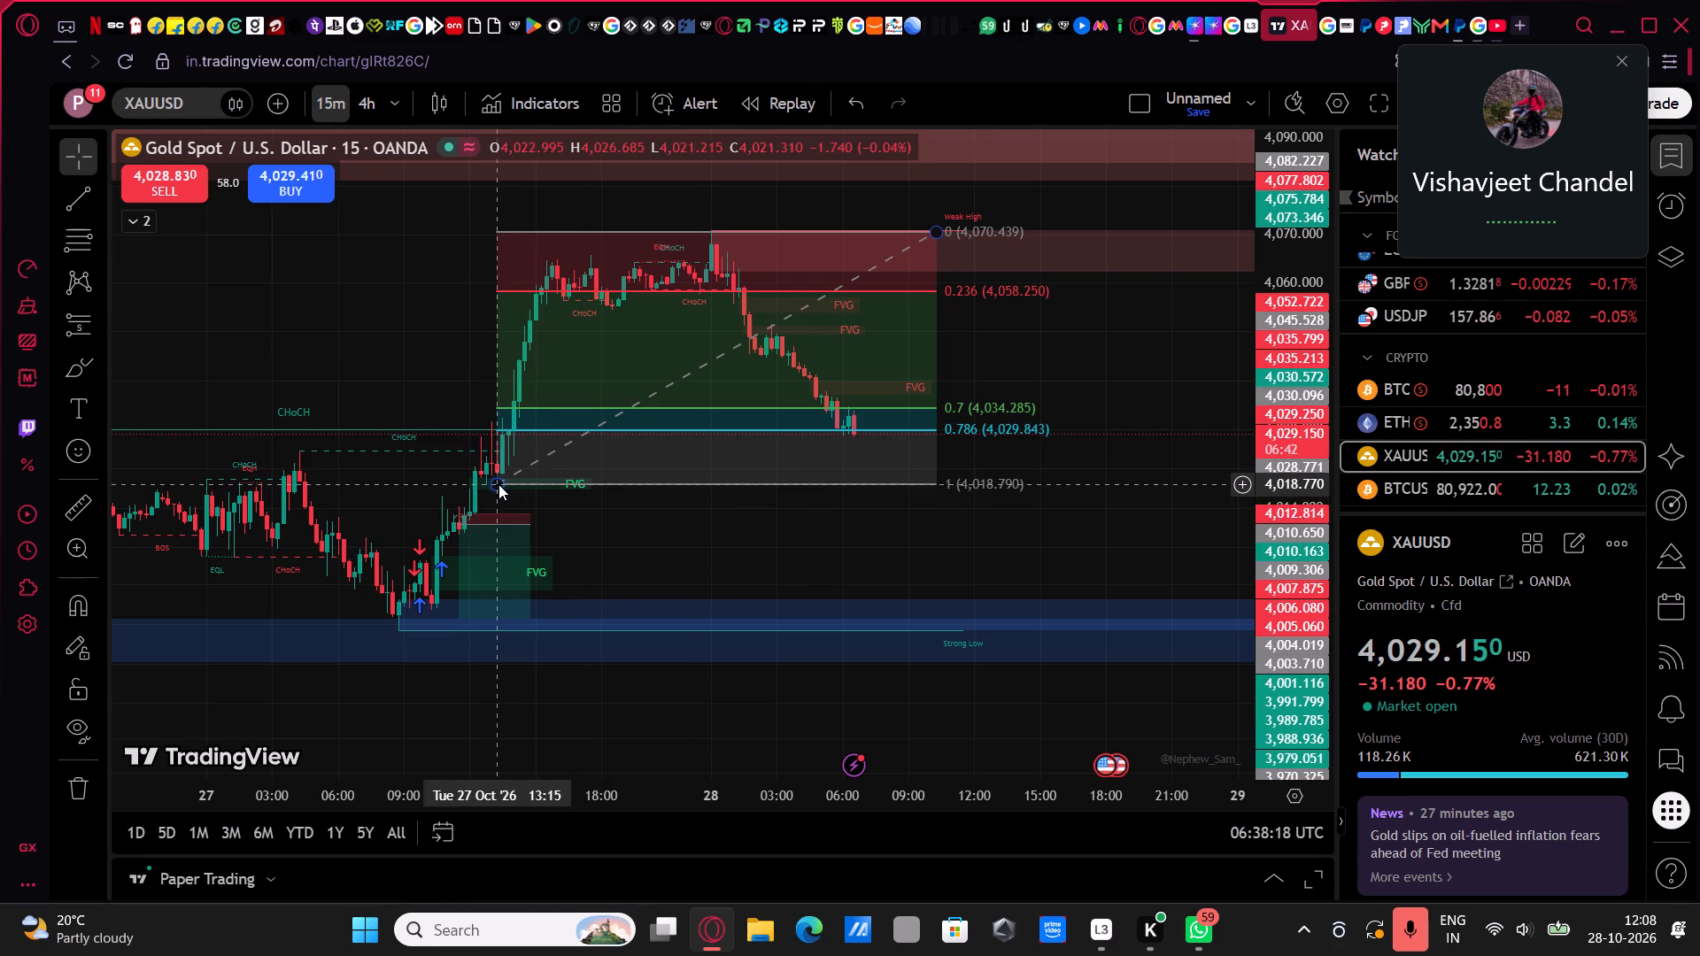
Move the lower anchor of the XAUUSD Fibonacci retracement to 4,016.744 at 27 Oct 12:30.
left_click_drag(498, 487, 479, 494)
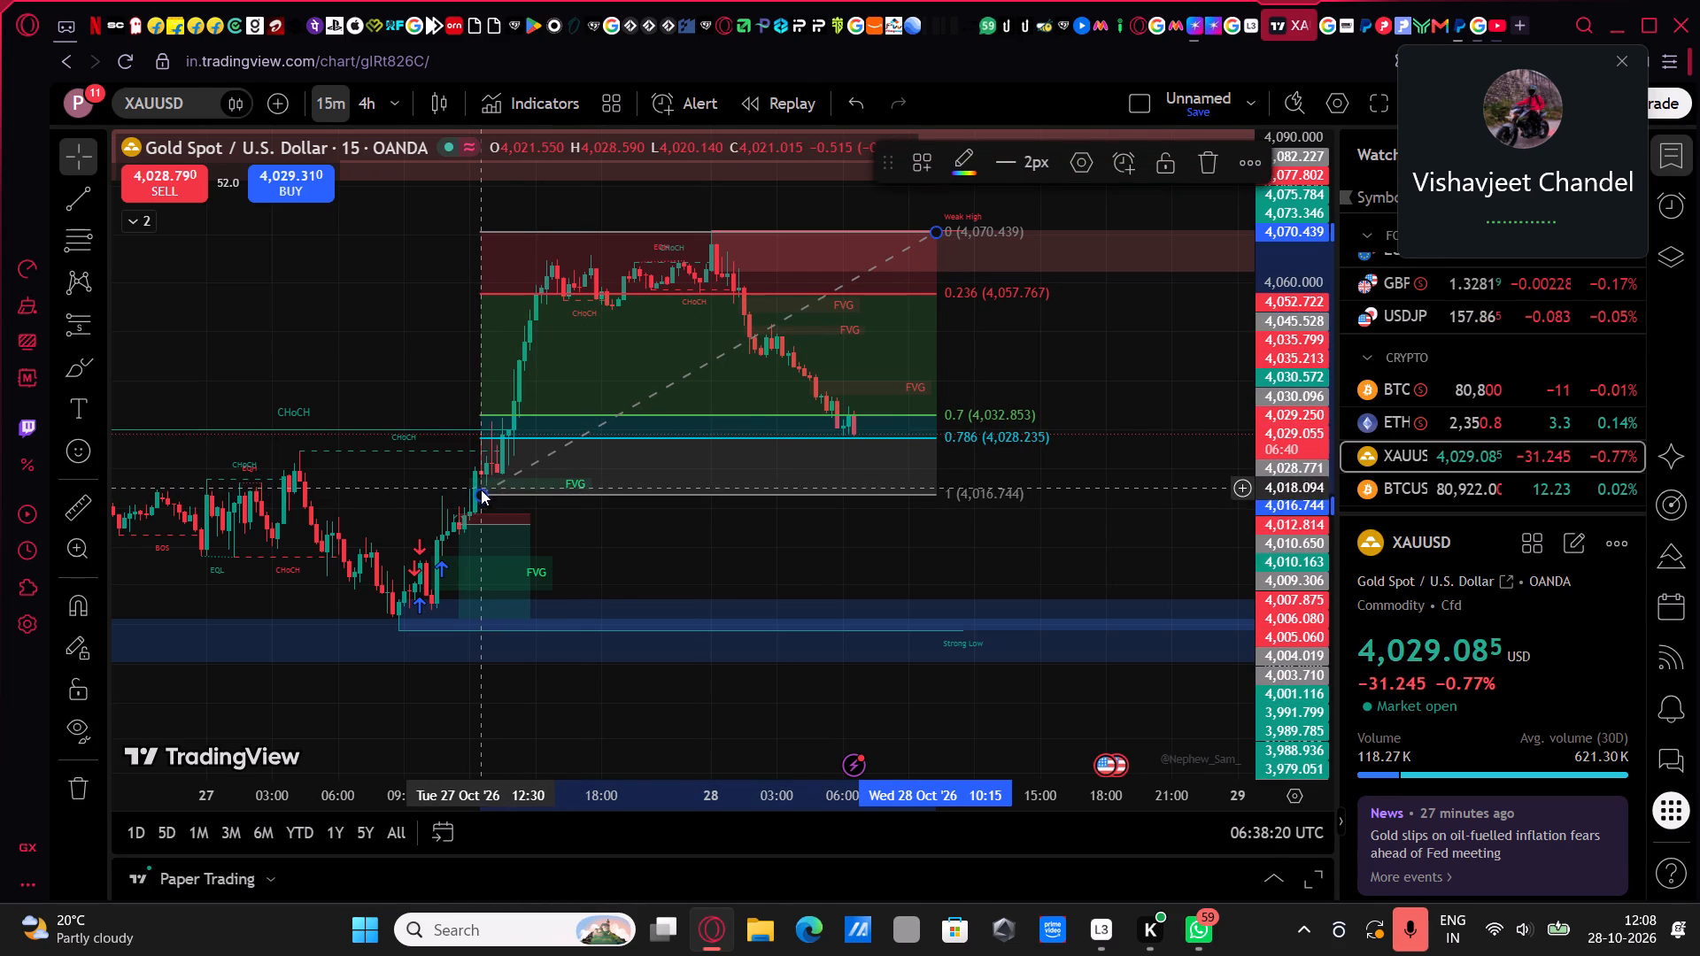
Examine XAUUSD price action around the retracement's 0.7 and 0.786 levels, including earlier price structure and the demand zone below.
left_click_drag(1284, 402, 1273, 363)
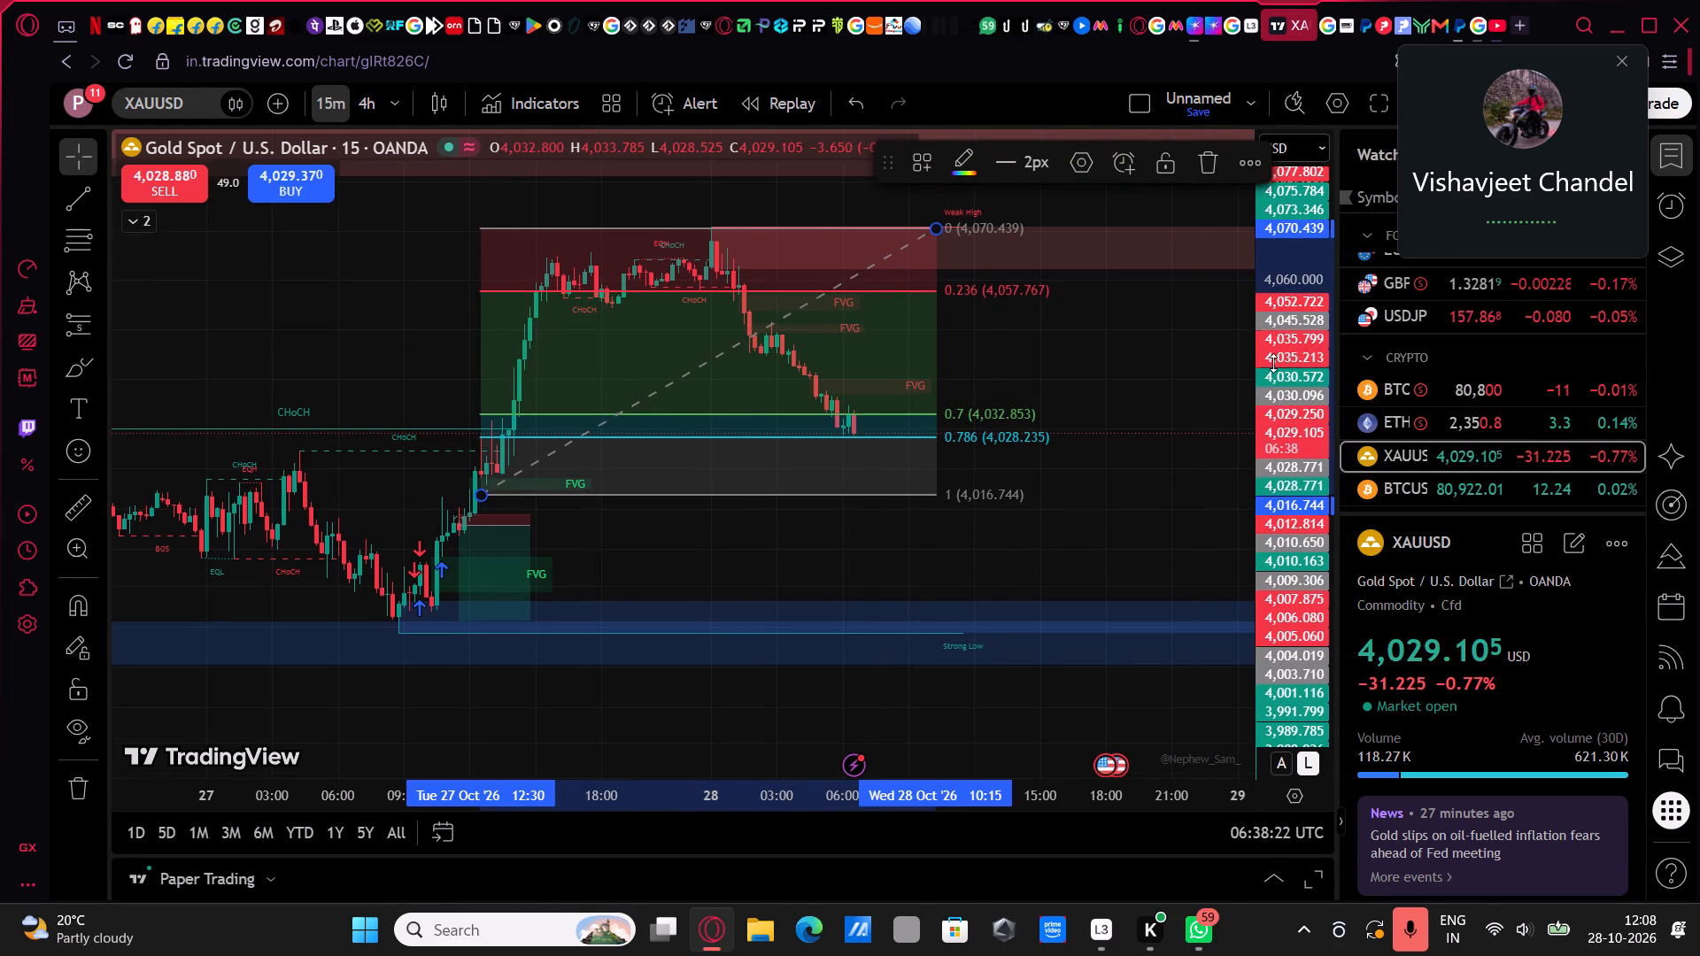
left_click_drag(1273, 363, 1266, 311)
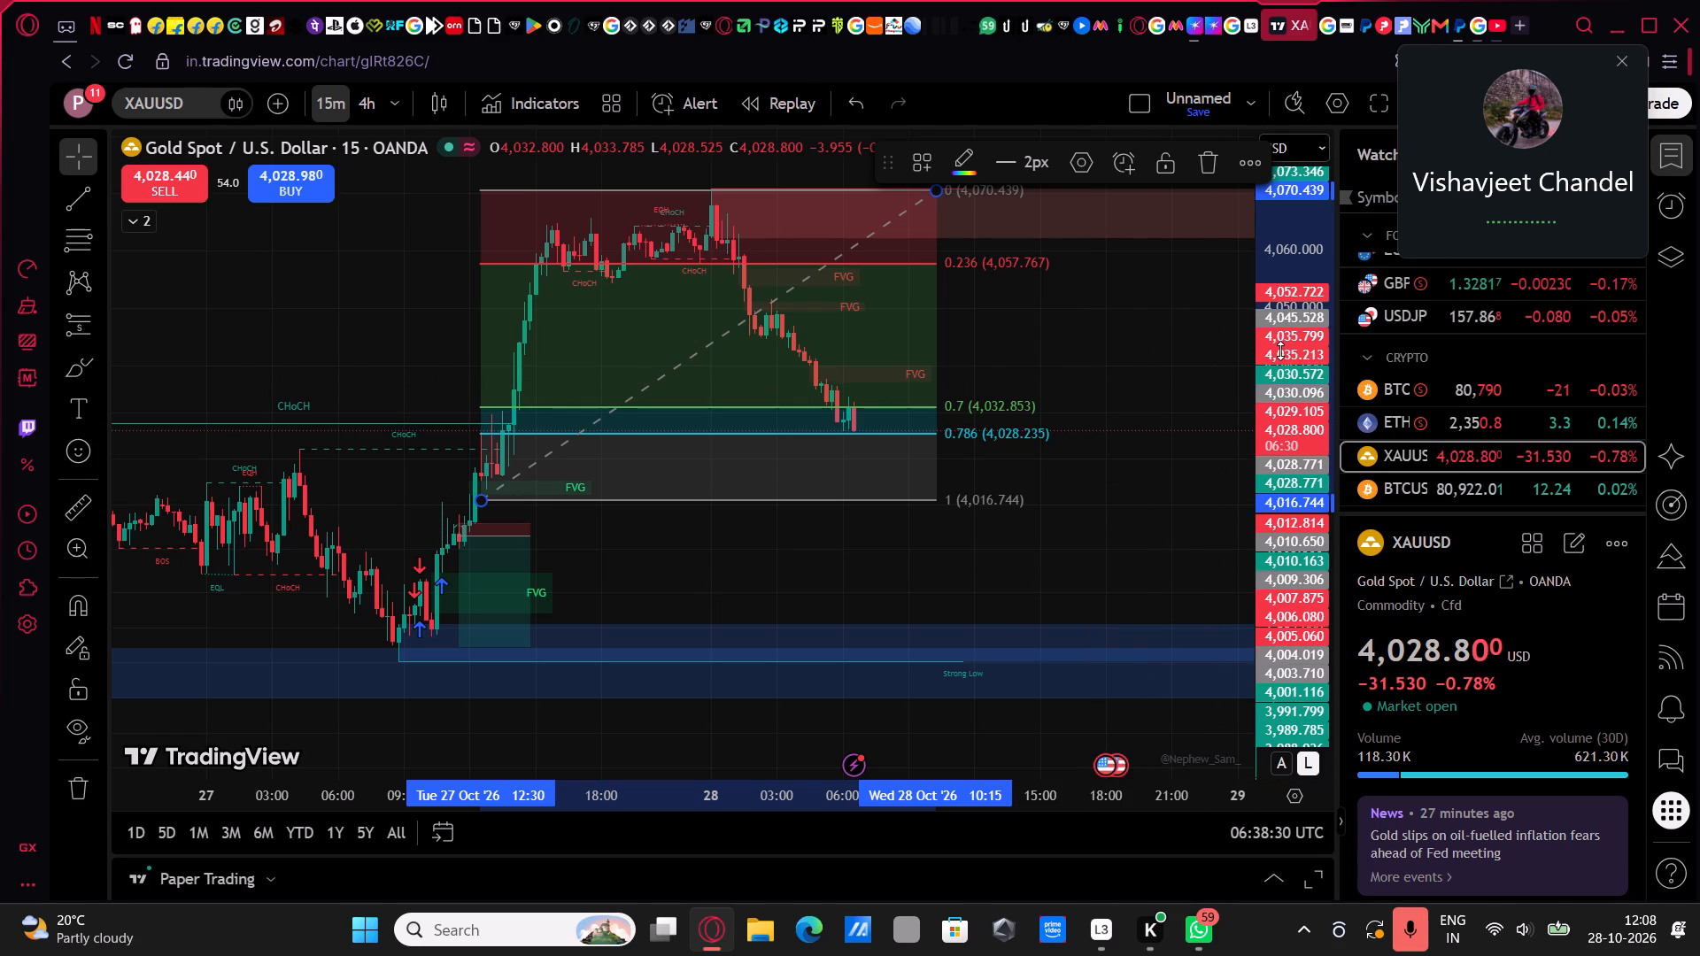
left_click_drag(1280, 351, 1282, 427)
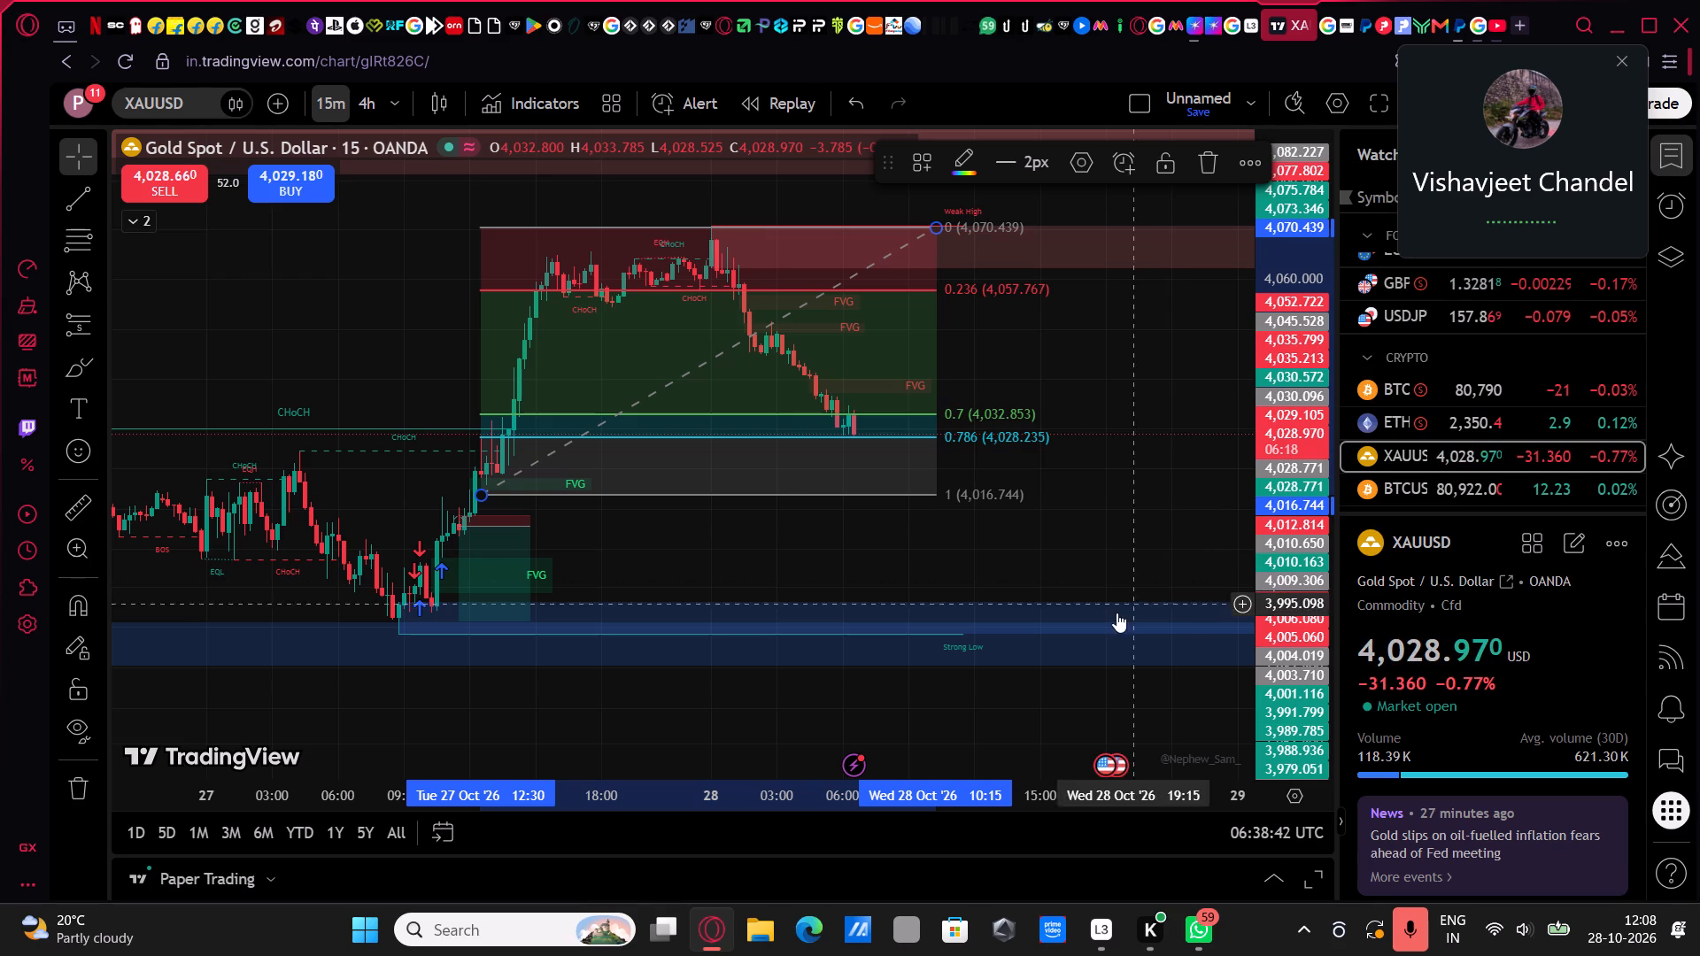
left_click_drag(850, 798, 951, 794)
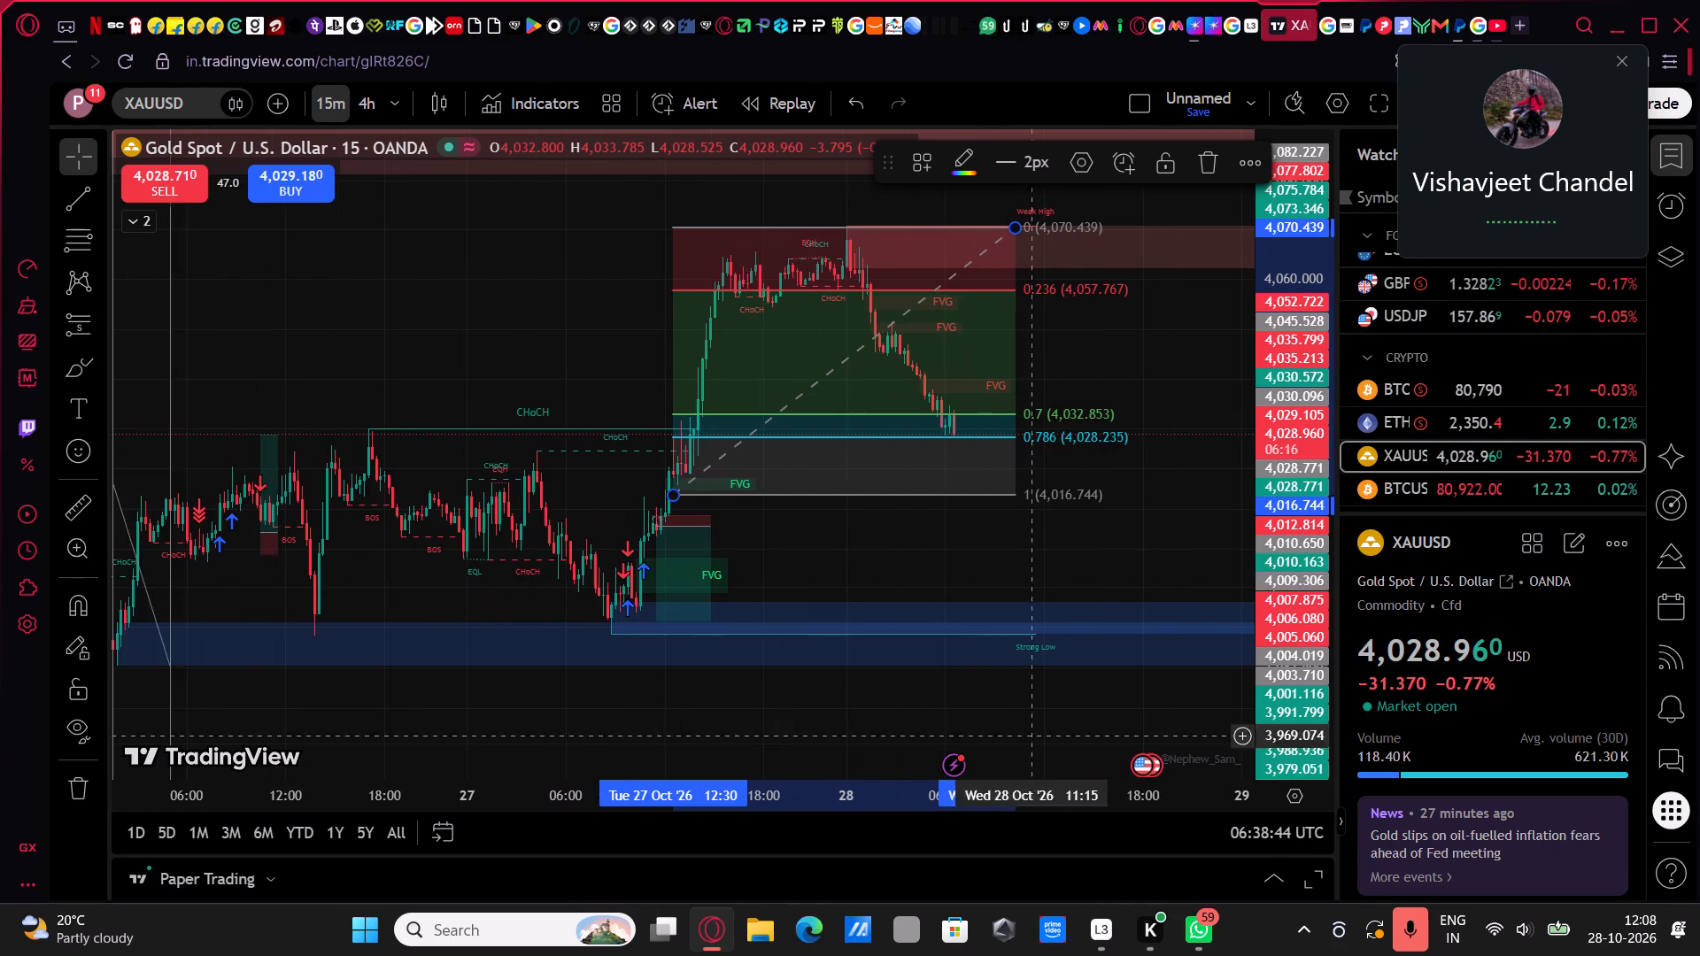
left_click_drag(1295, 439, 1284, 512)
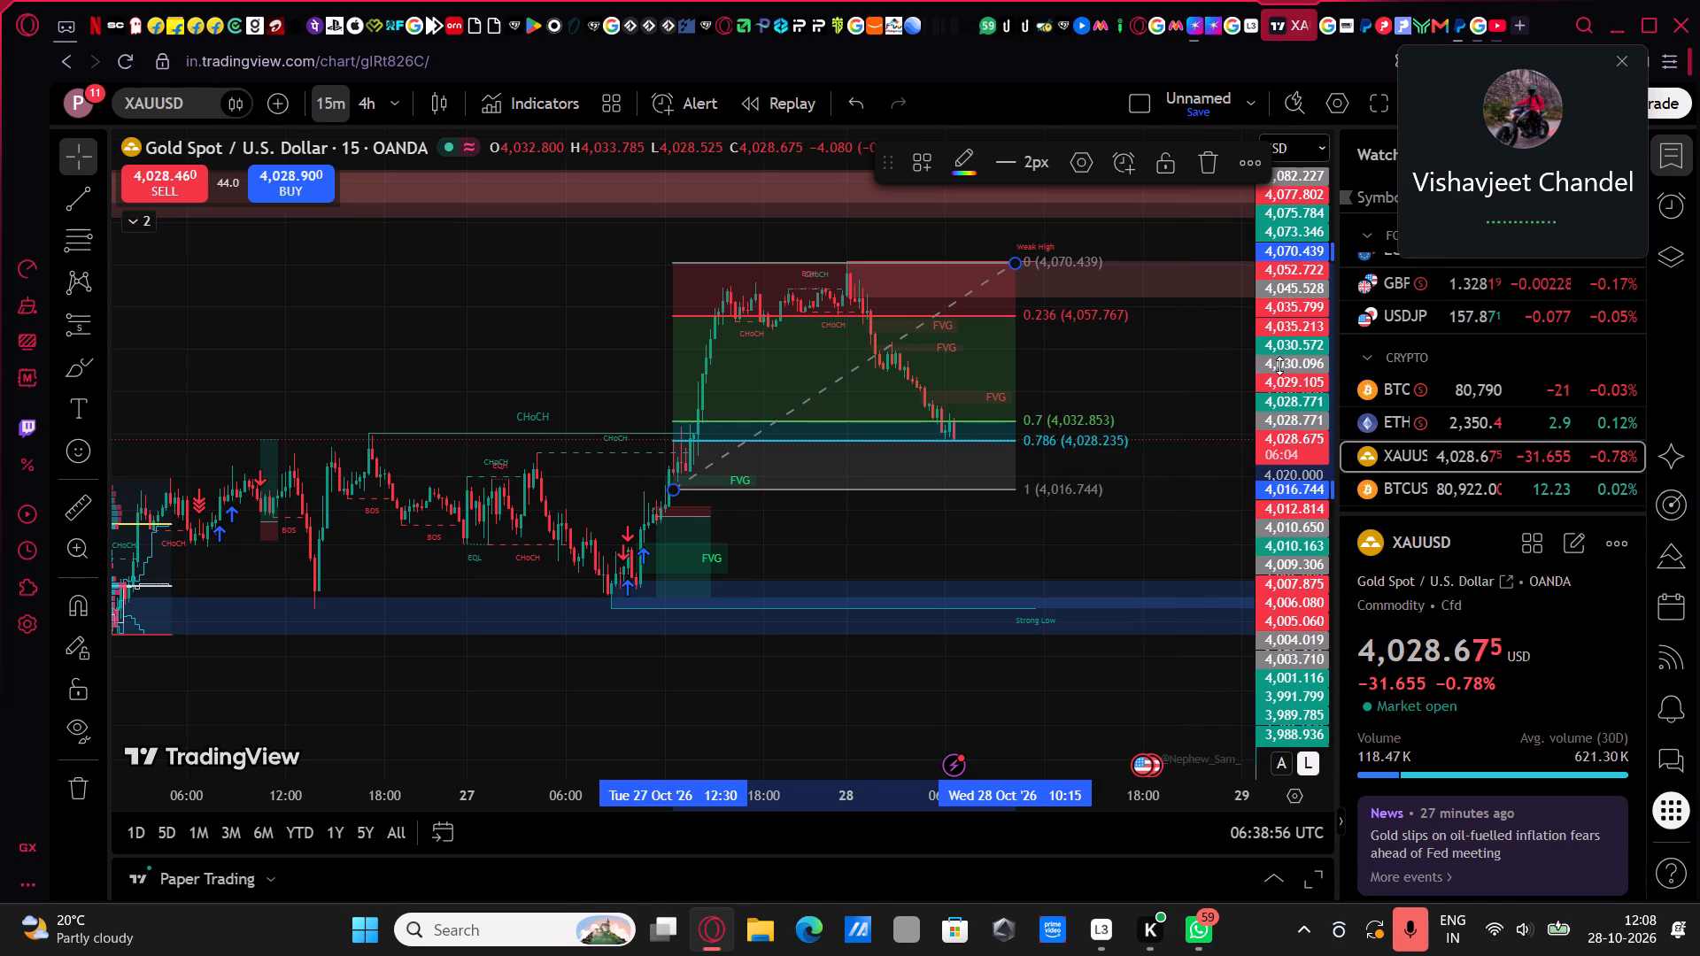
left_click_drag(1279, 364, 1279, 378)
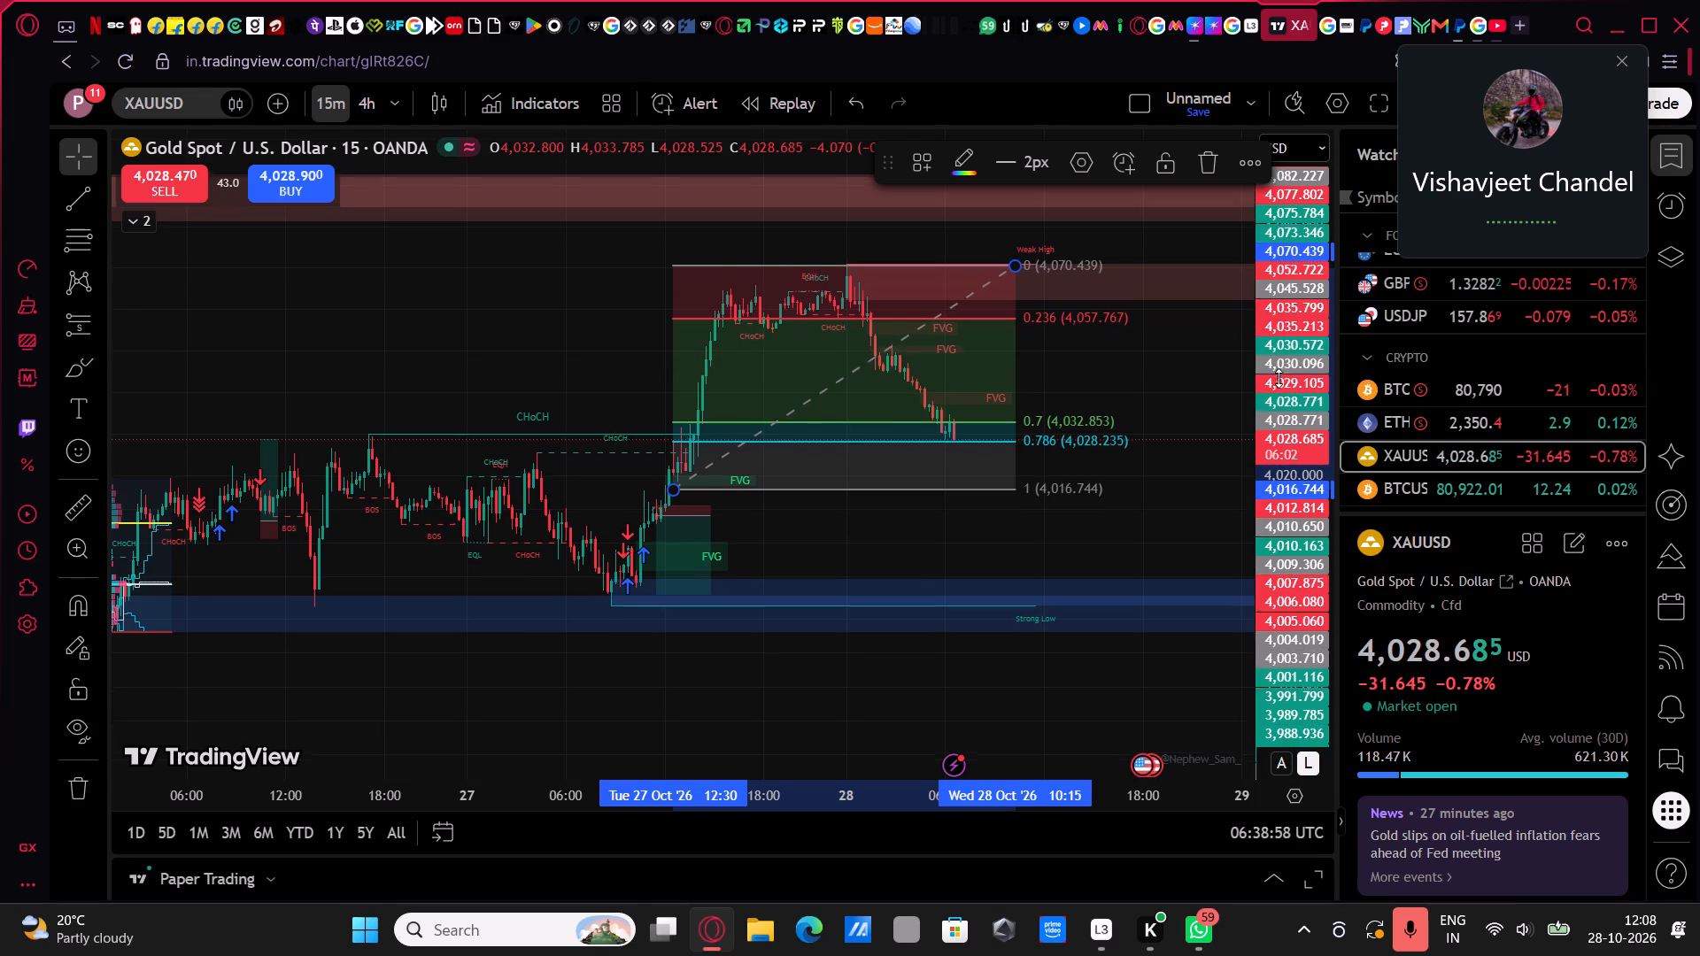
left_click_drag(1279, 378, 1279, 415)
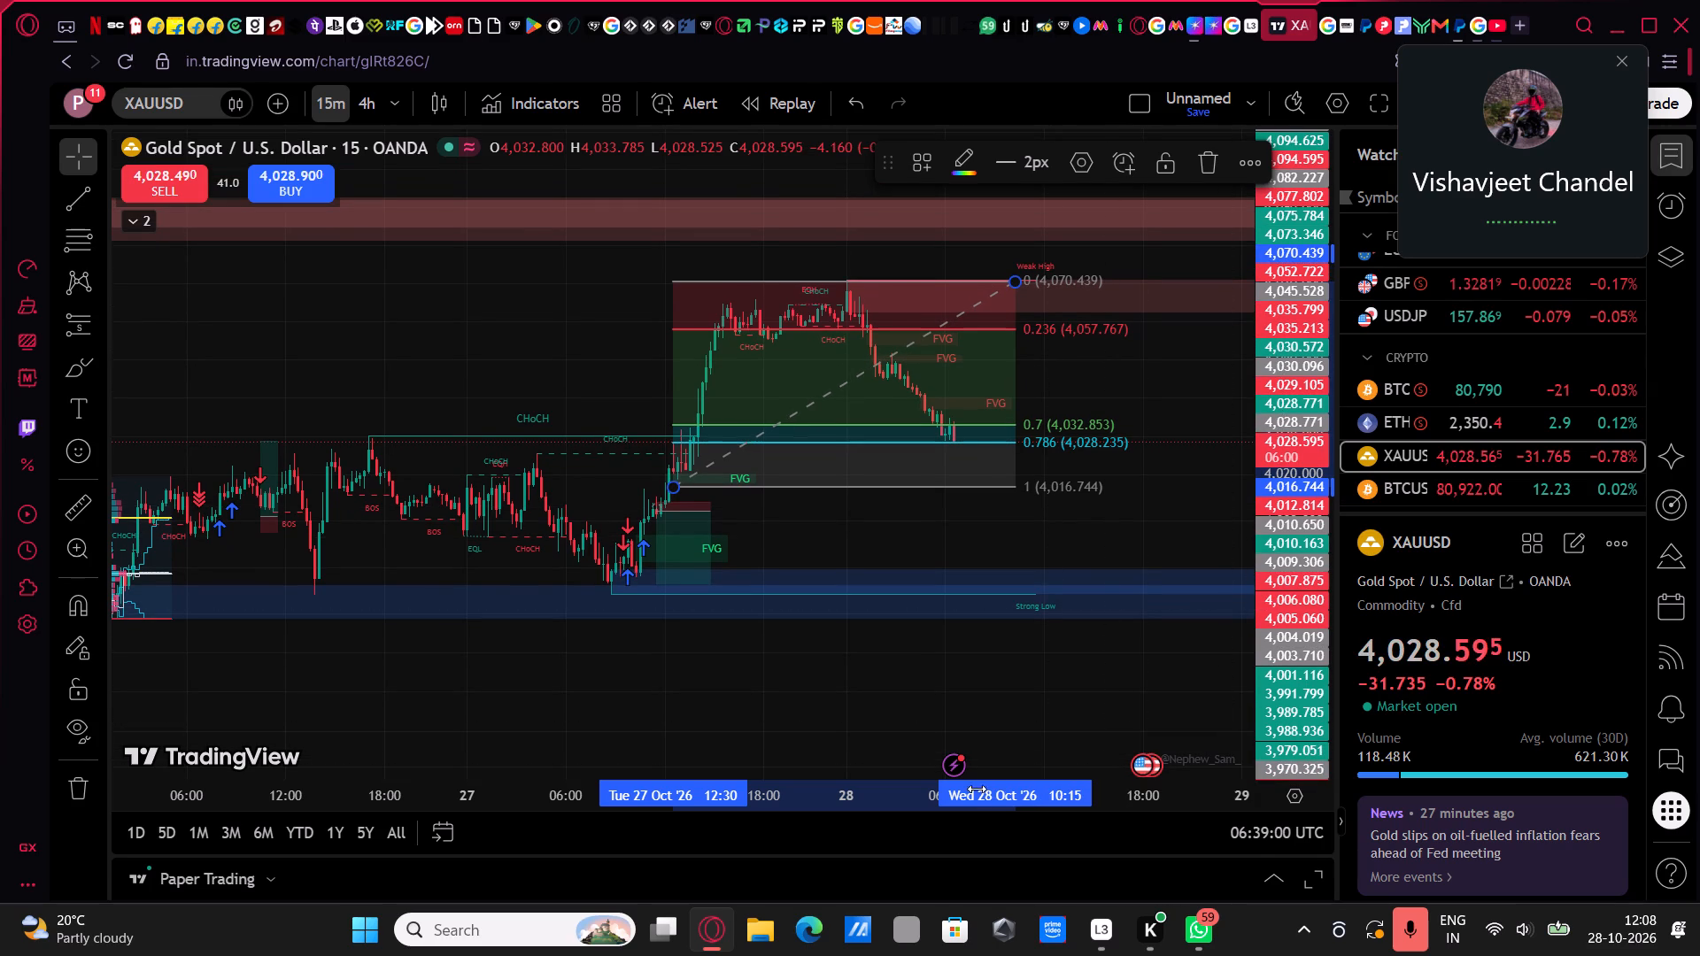
left_click_drag(901, 796, 989, 802)
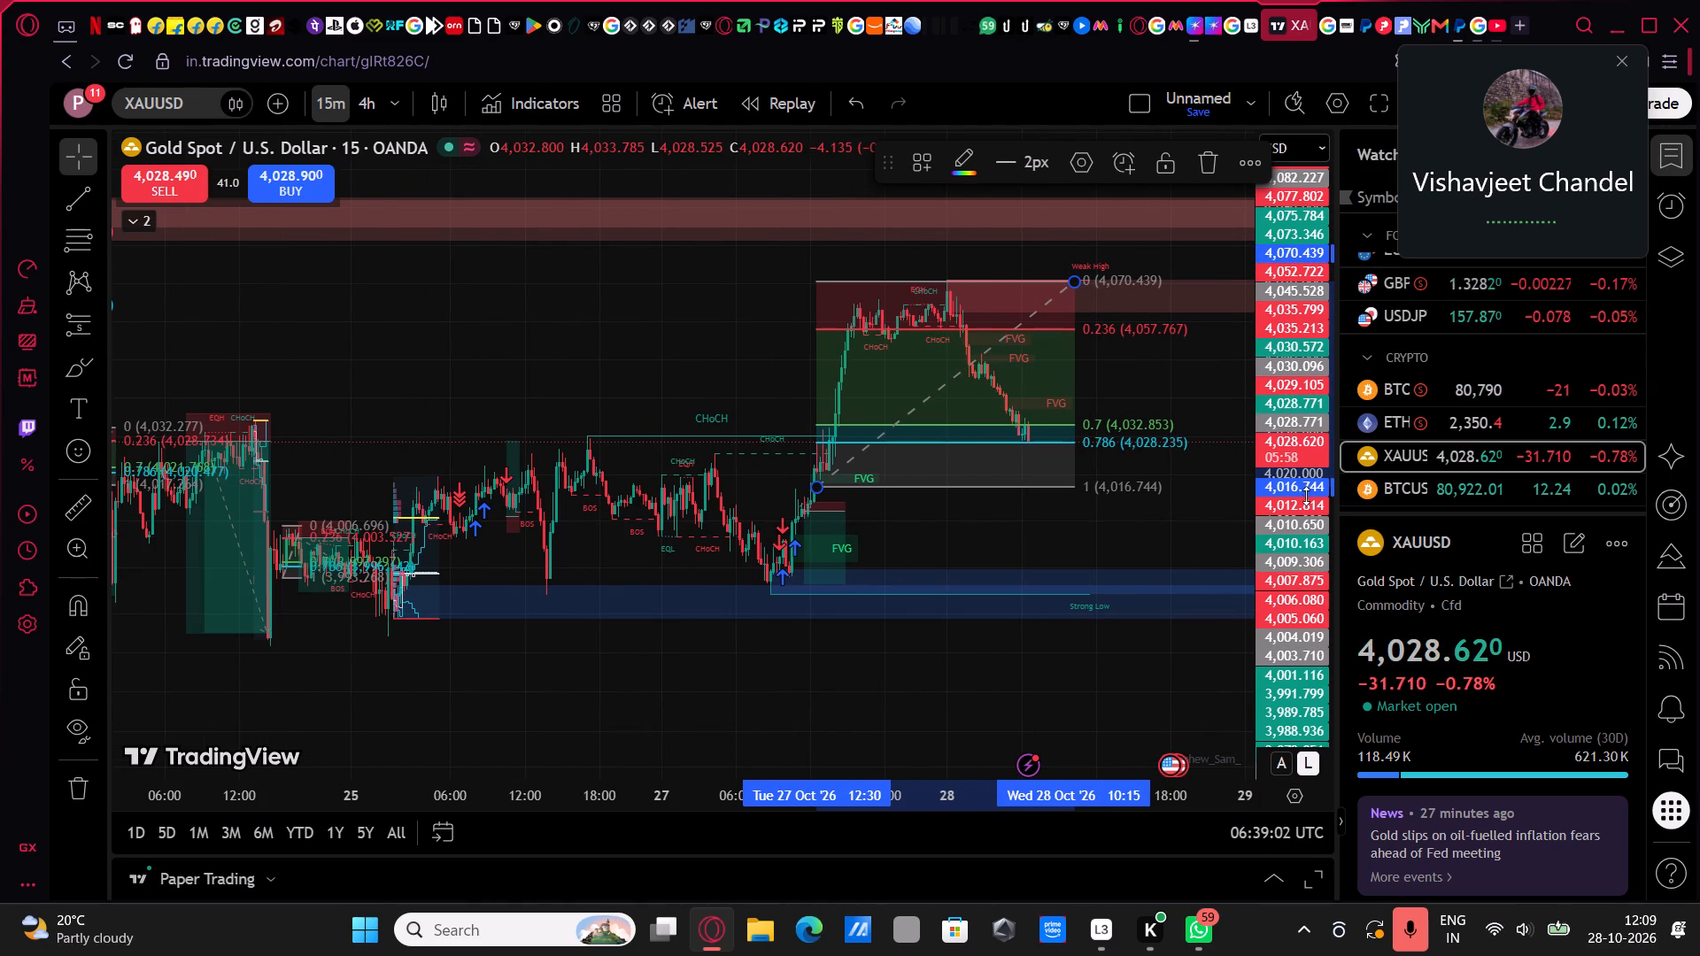
left_click_drag(1285, 474, 1277, 546)
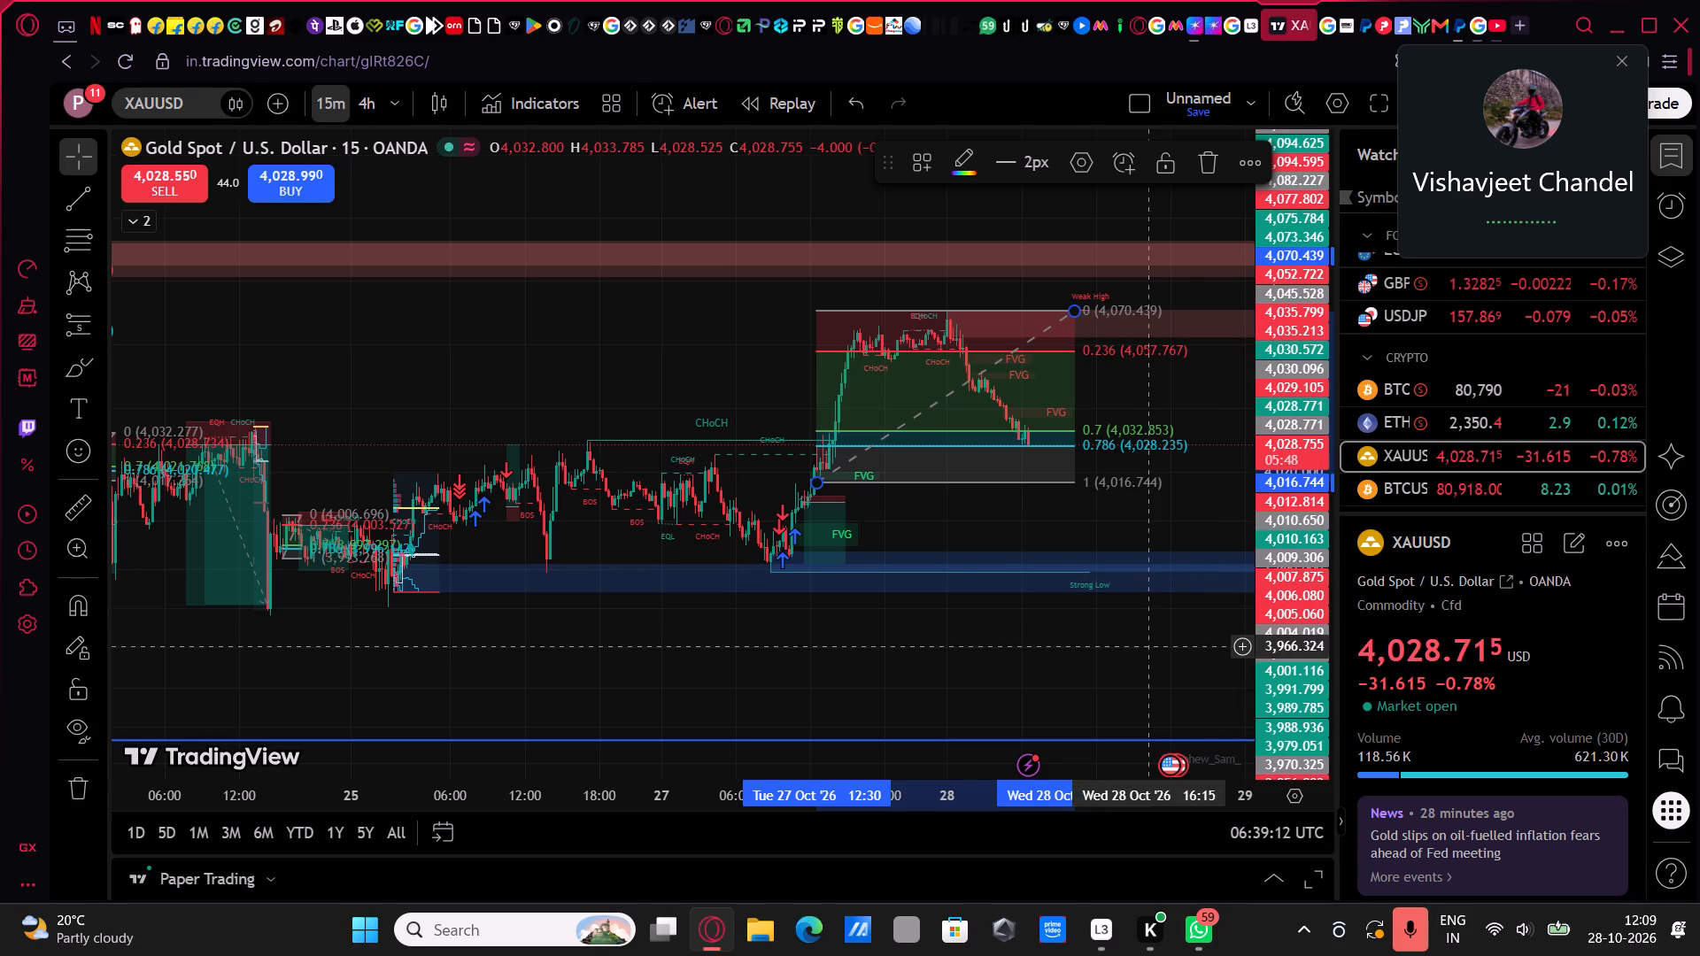
left_click_drag(992, 797, 825, 798)
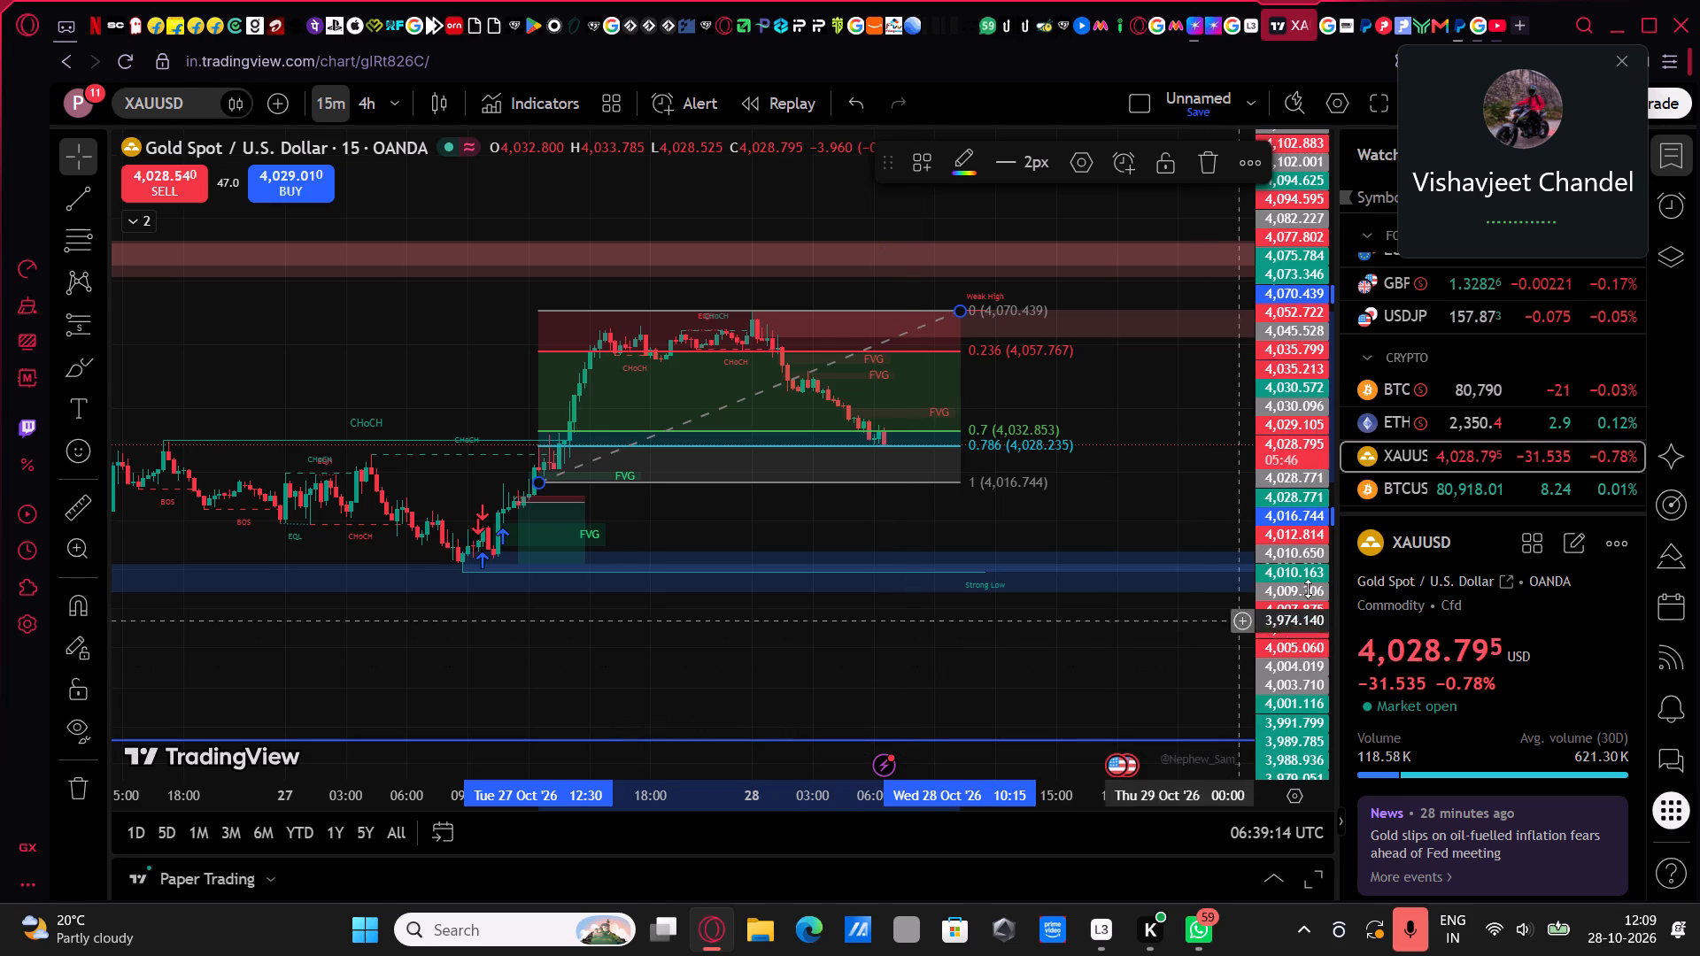
left_click_drag(1322, 579, 1341, 405)
left_click_drag(1271, 567, 1266, 473)
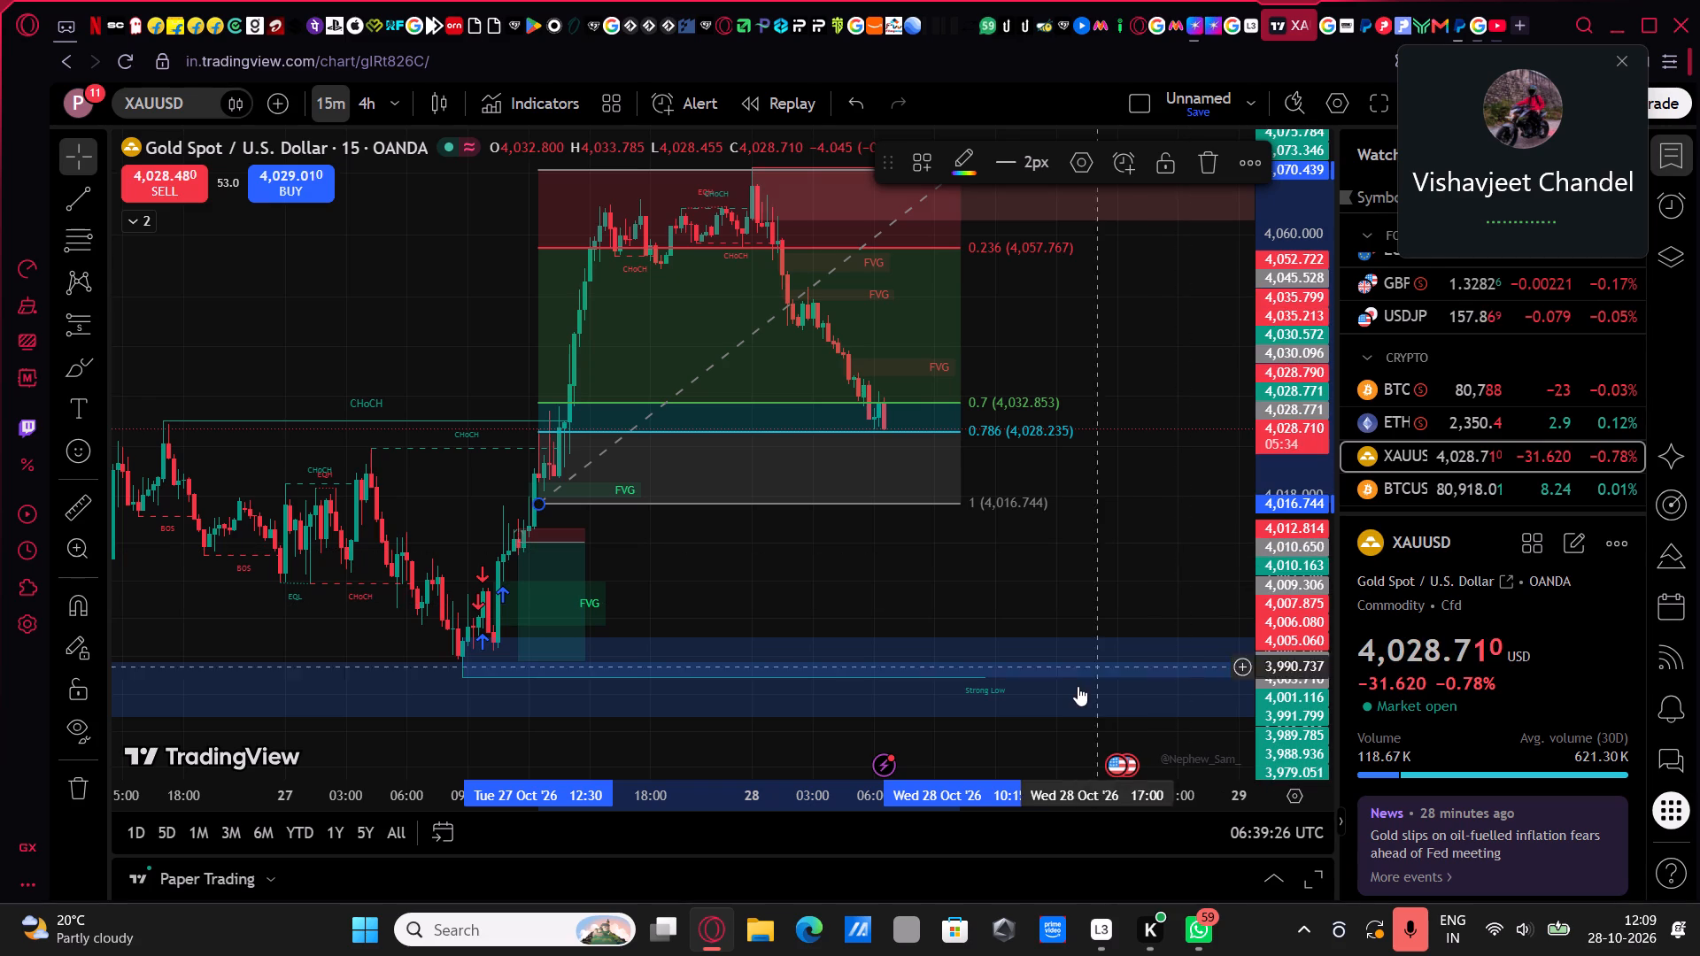
left_click_drag(900, 798, 653, 815)
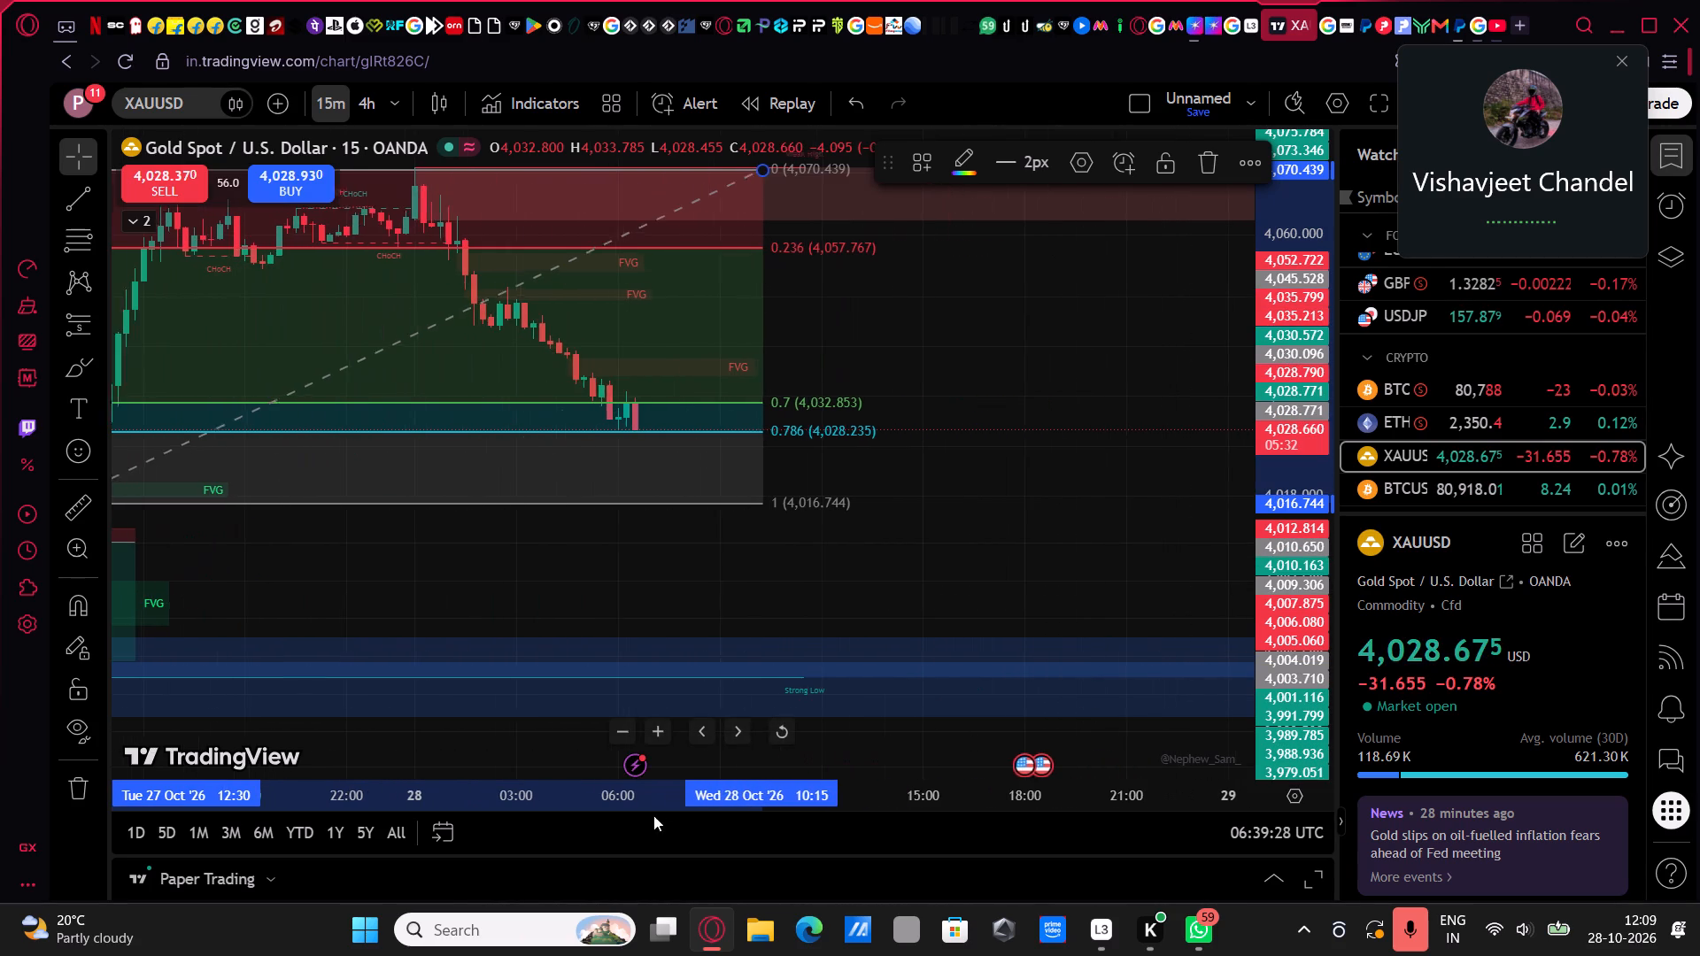
Examine the XAUUSD pullback around the 0.786 retracement level against the earlier swings and the demand zone below.
left_click_drag(1009, 609, 1164, 632)
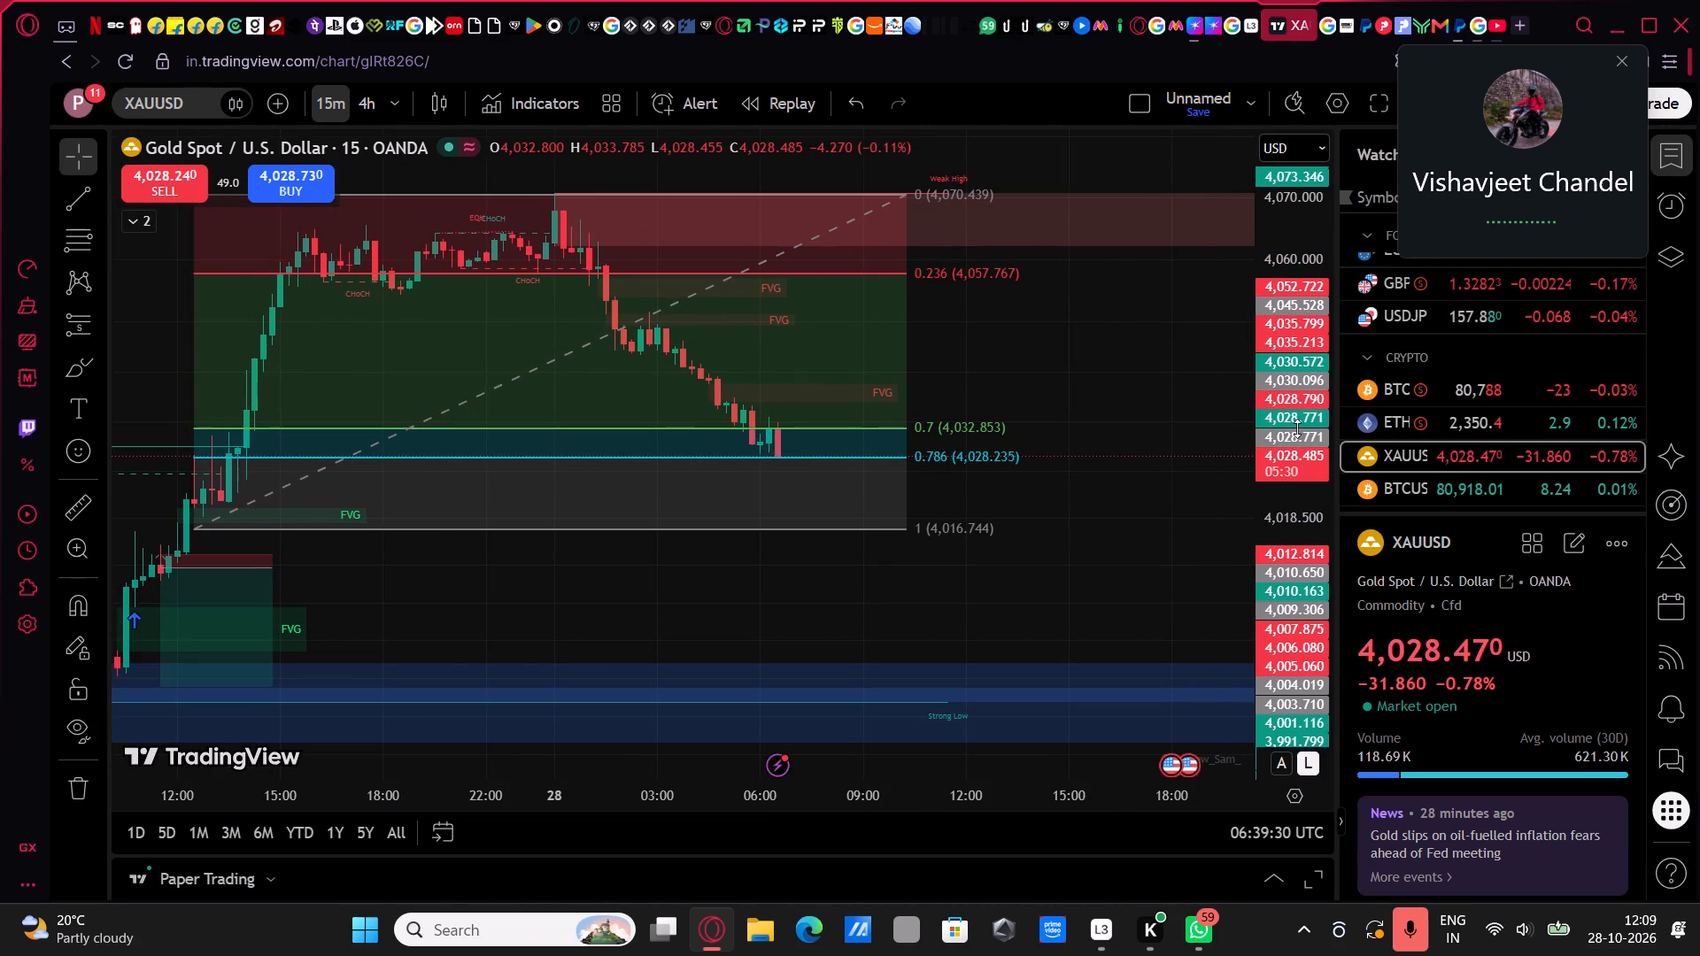
left_click_drag(1290, 431, 1289, 521)
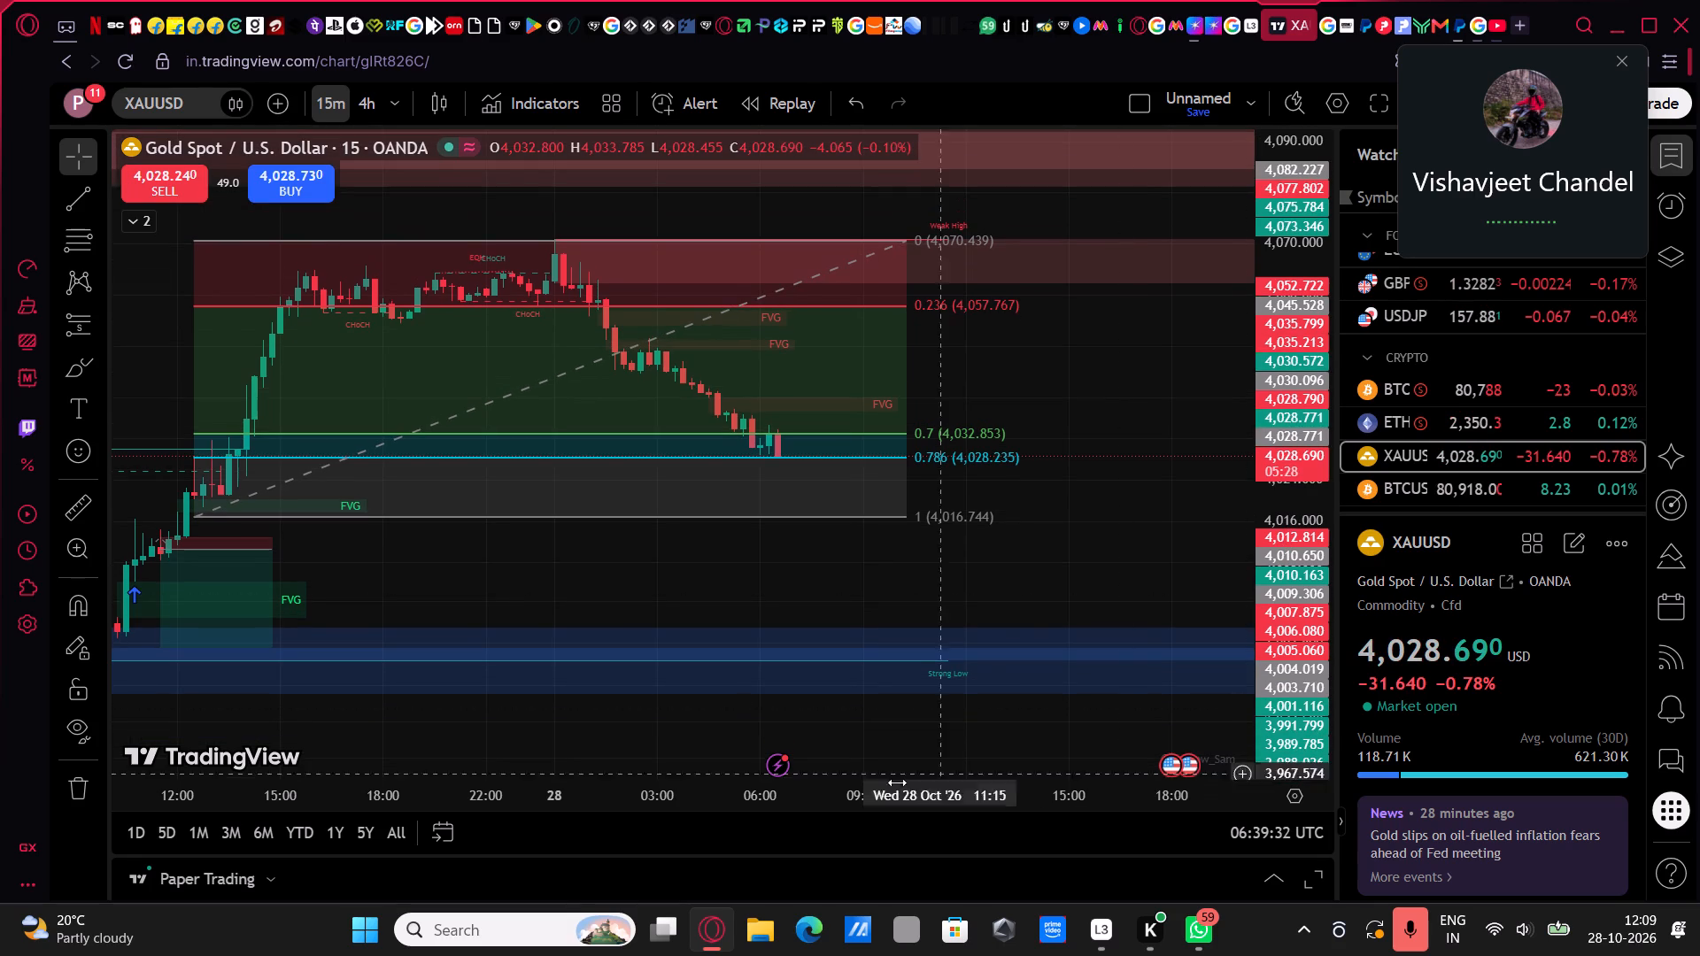
left_click_drag(730, 802, 908, 787)
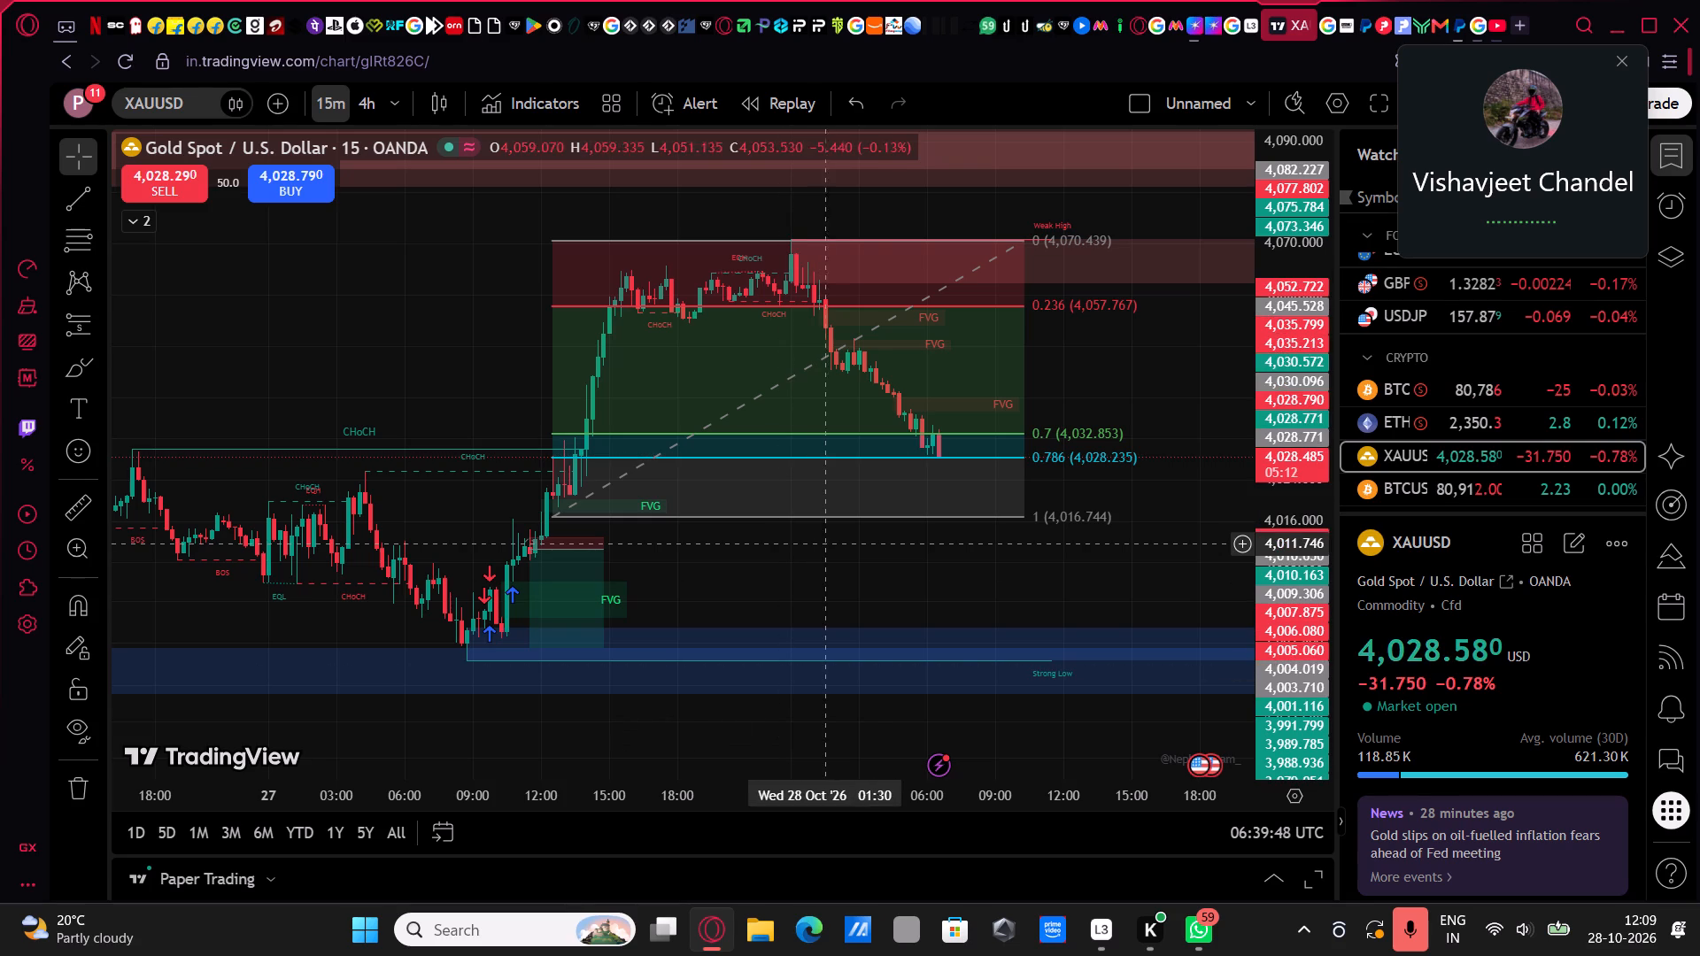
left_click_drag(786, 803, 904, 792)
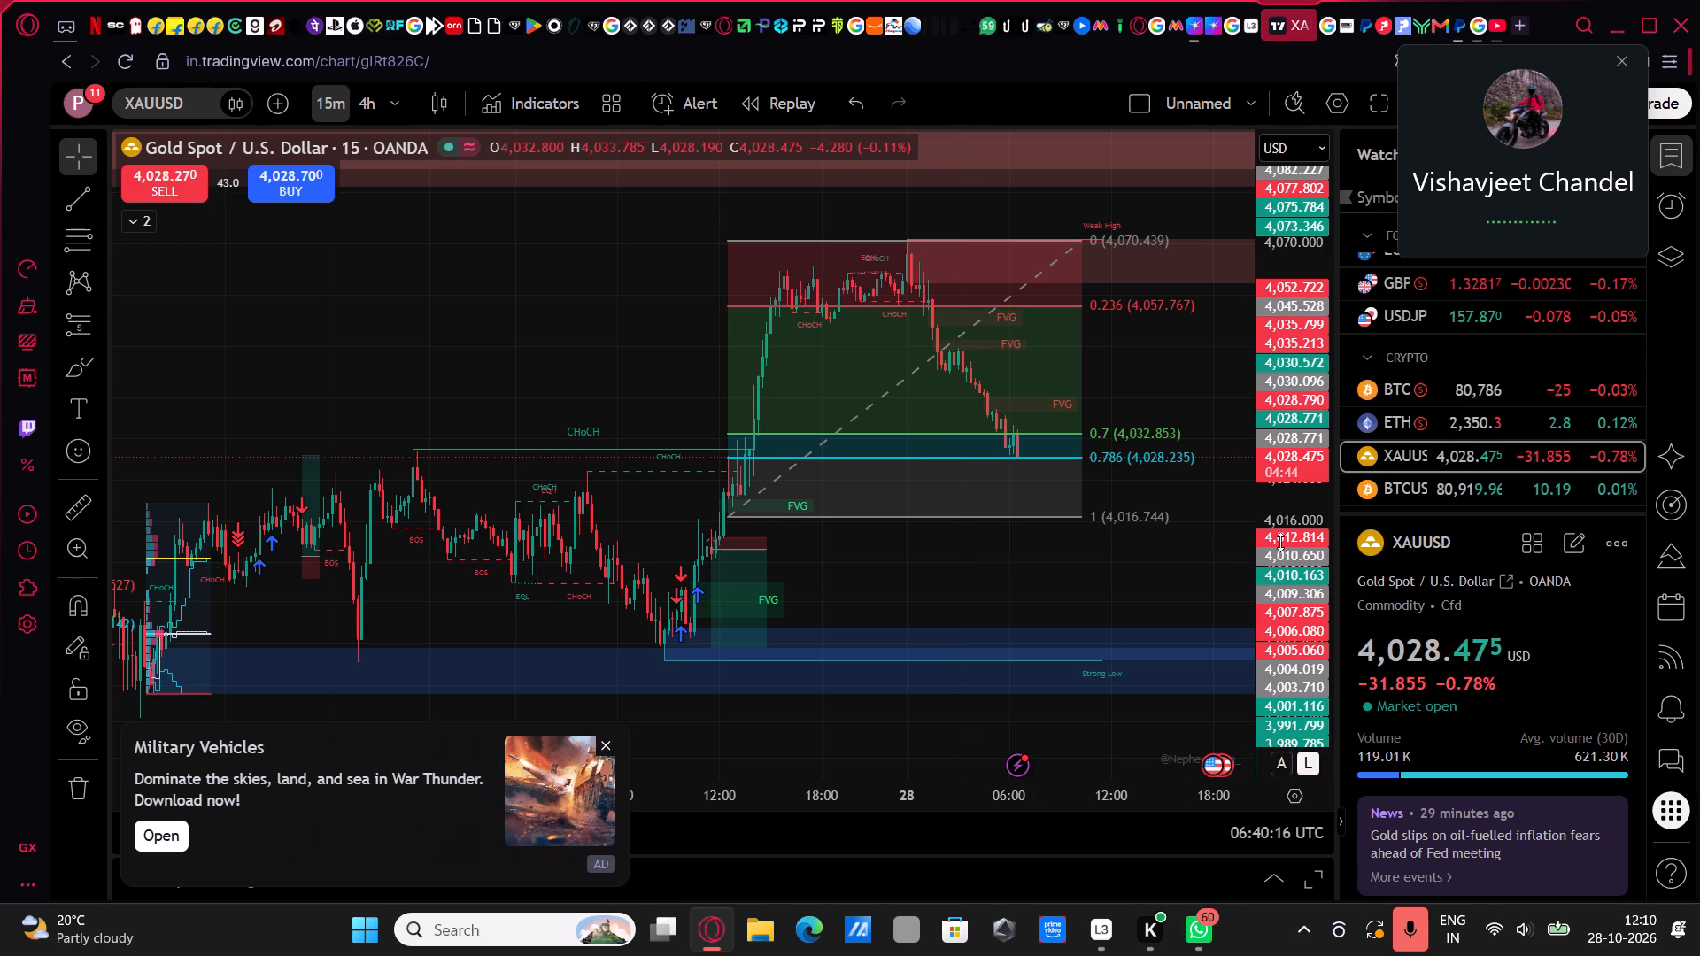
Switch to the GBPUSD chart and lower the short position's take-profit order to 1.32708, confirming the modification.
left_click(1378, 290)
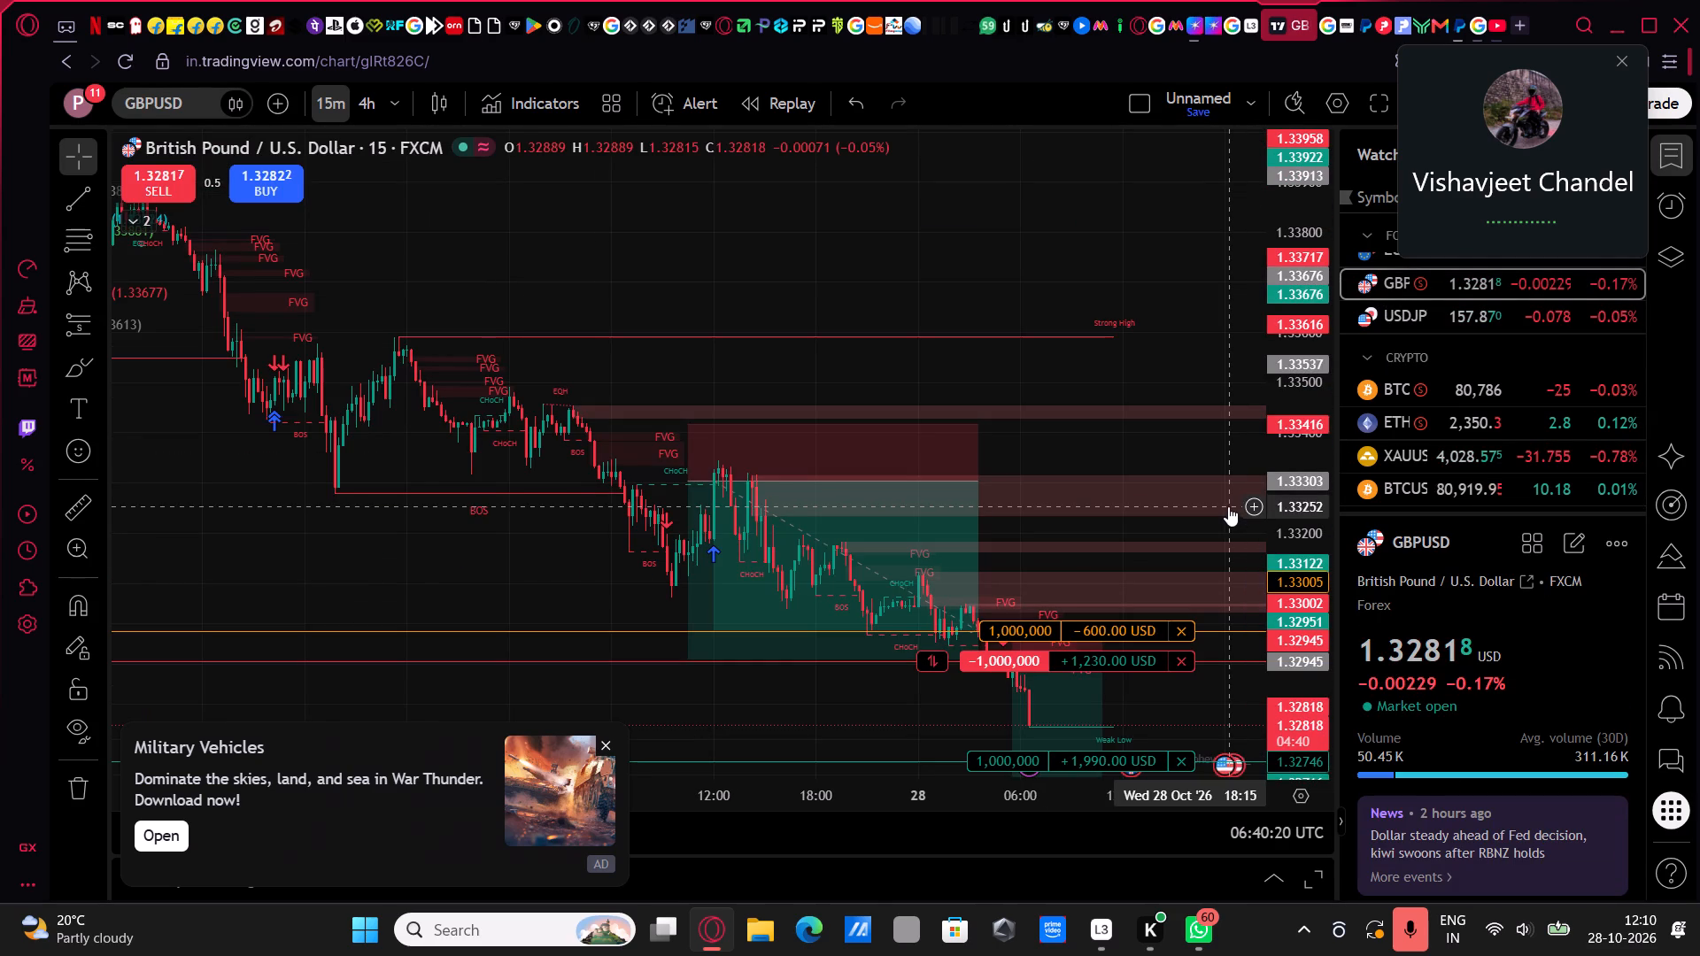
left_click_drag(1228, 506, 1228, 344)
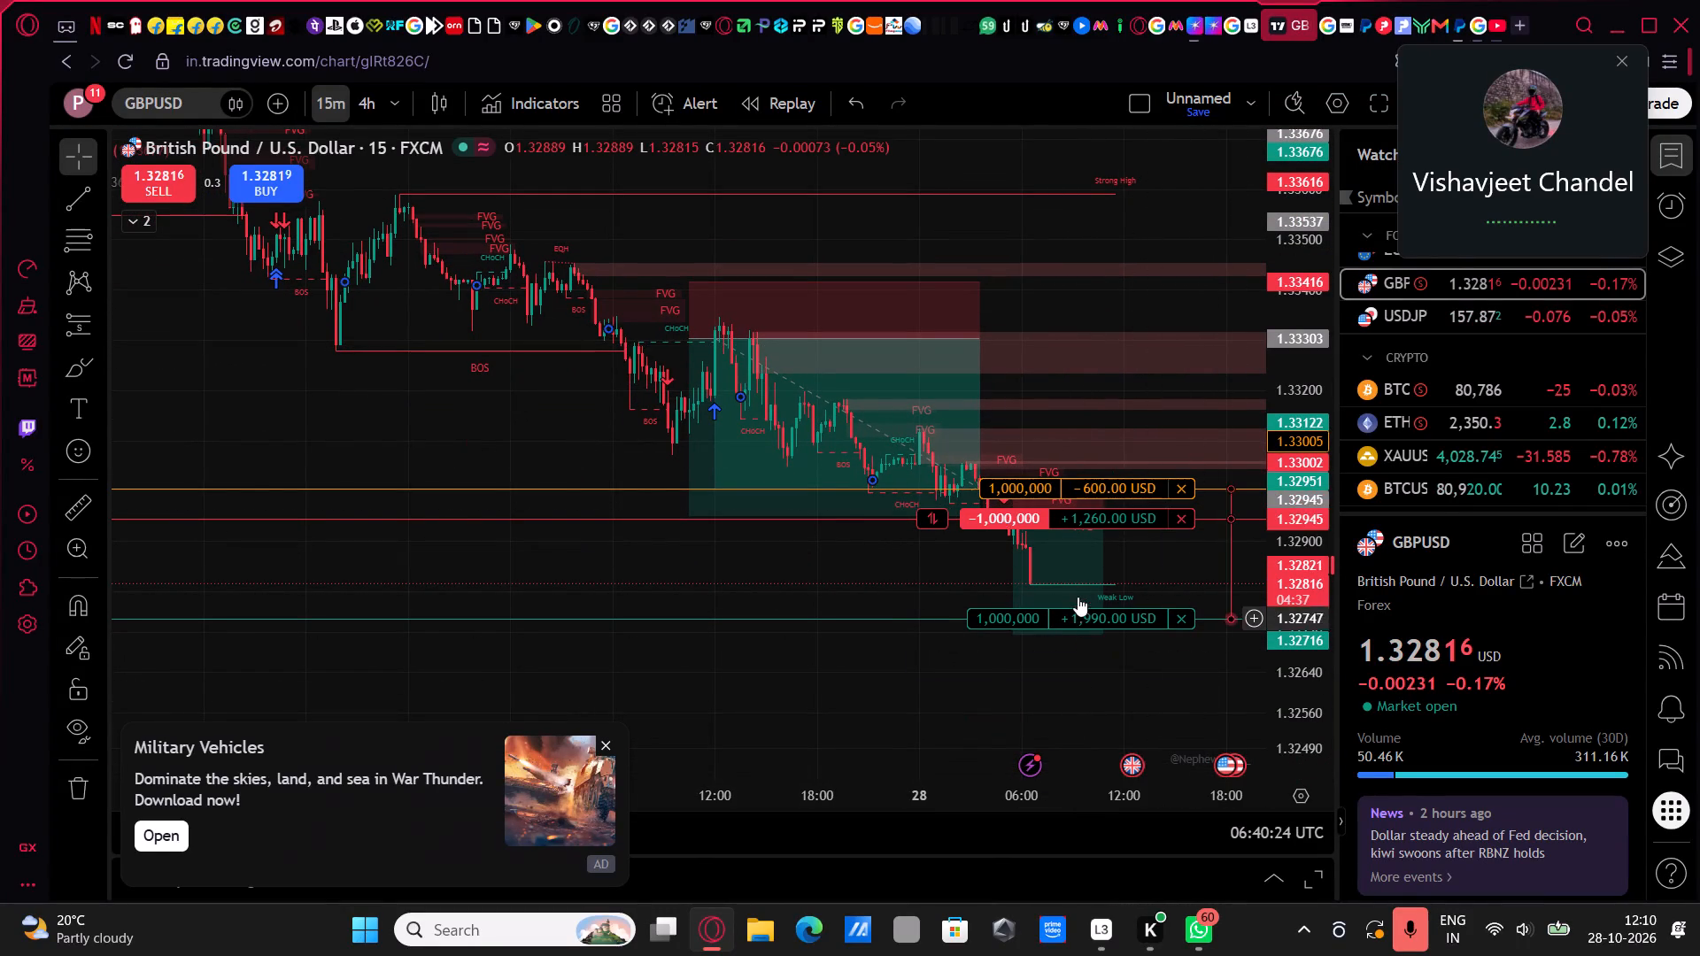
left_click_drag(1278, 605, 1314, 394)
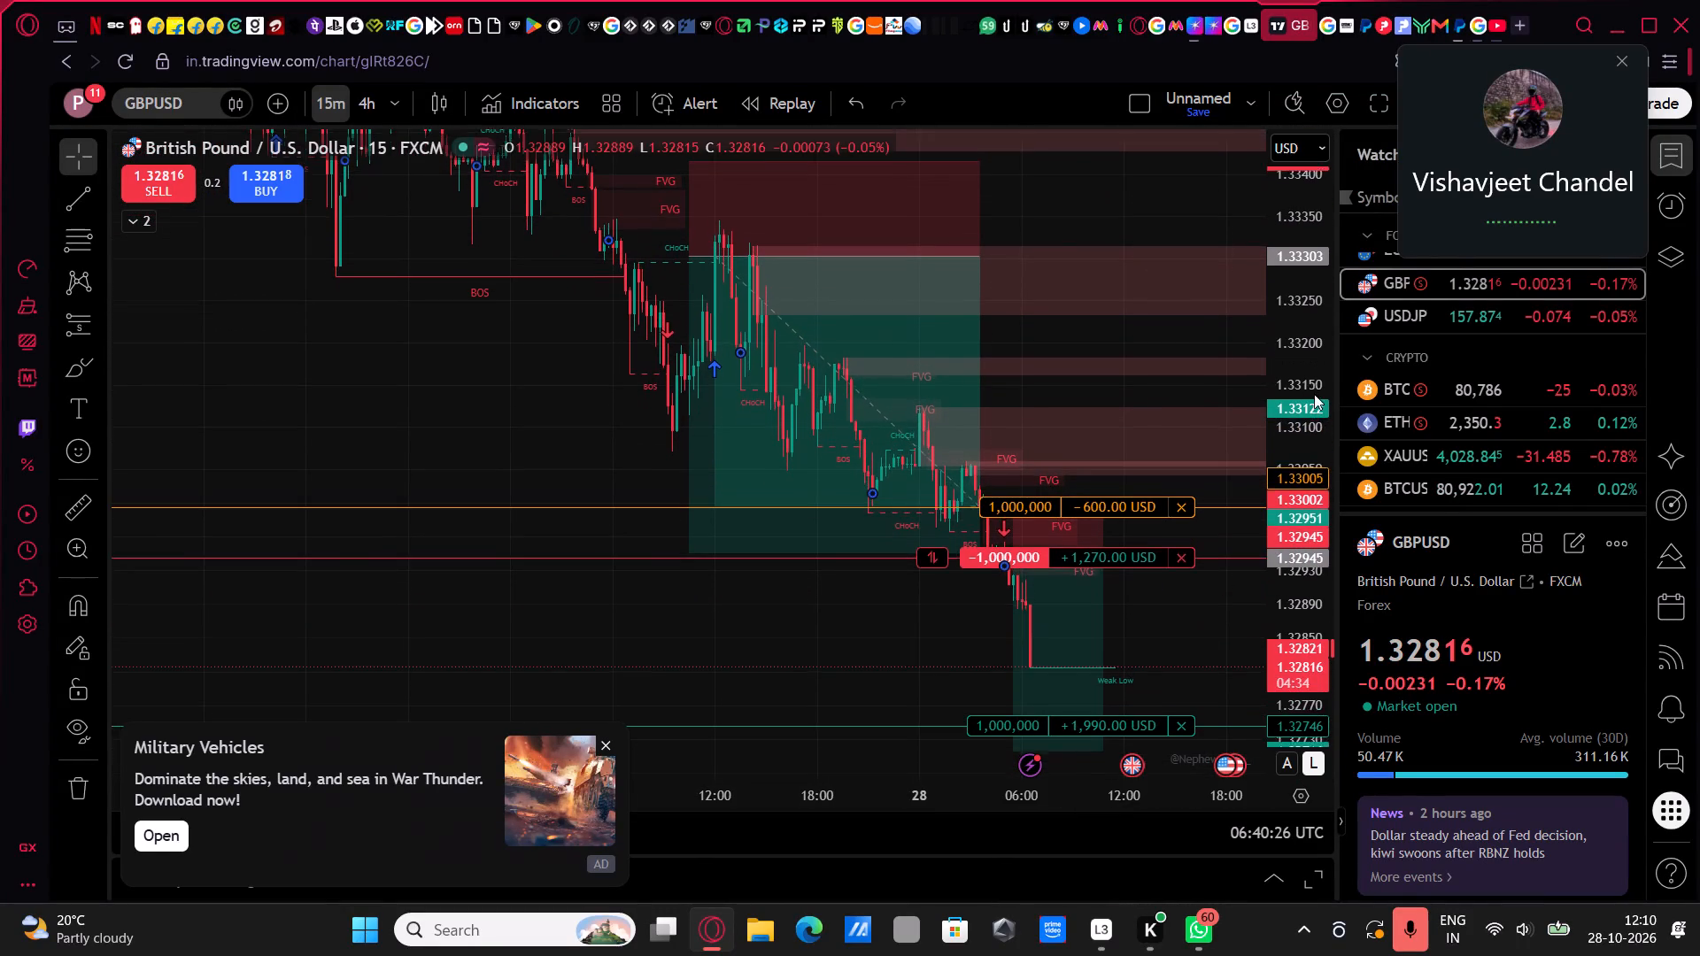
left_click_drag(1217, 619, 1195, 429)
left_click_drag(1294, 428, 1300, 506)
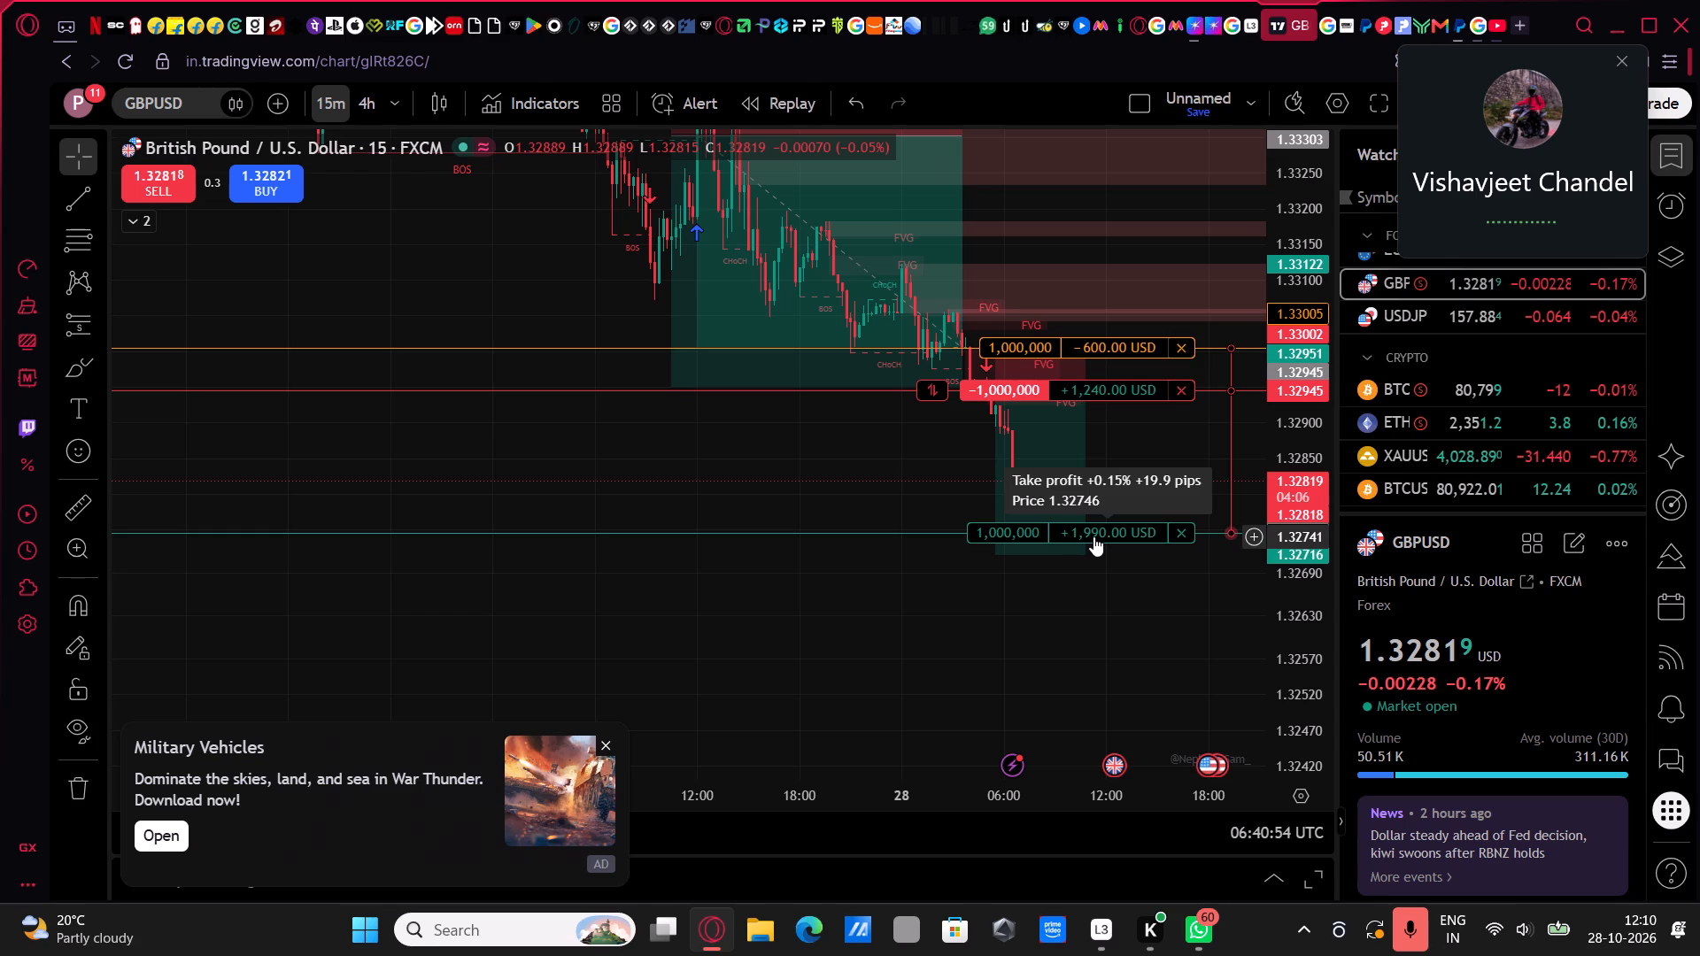
left_click_drag(1093, 536, 1093, 559)
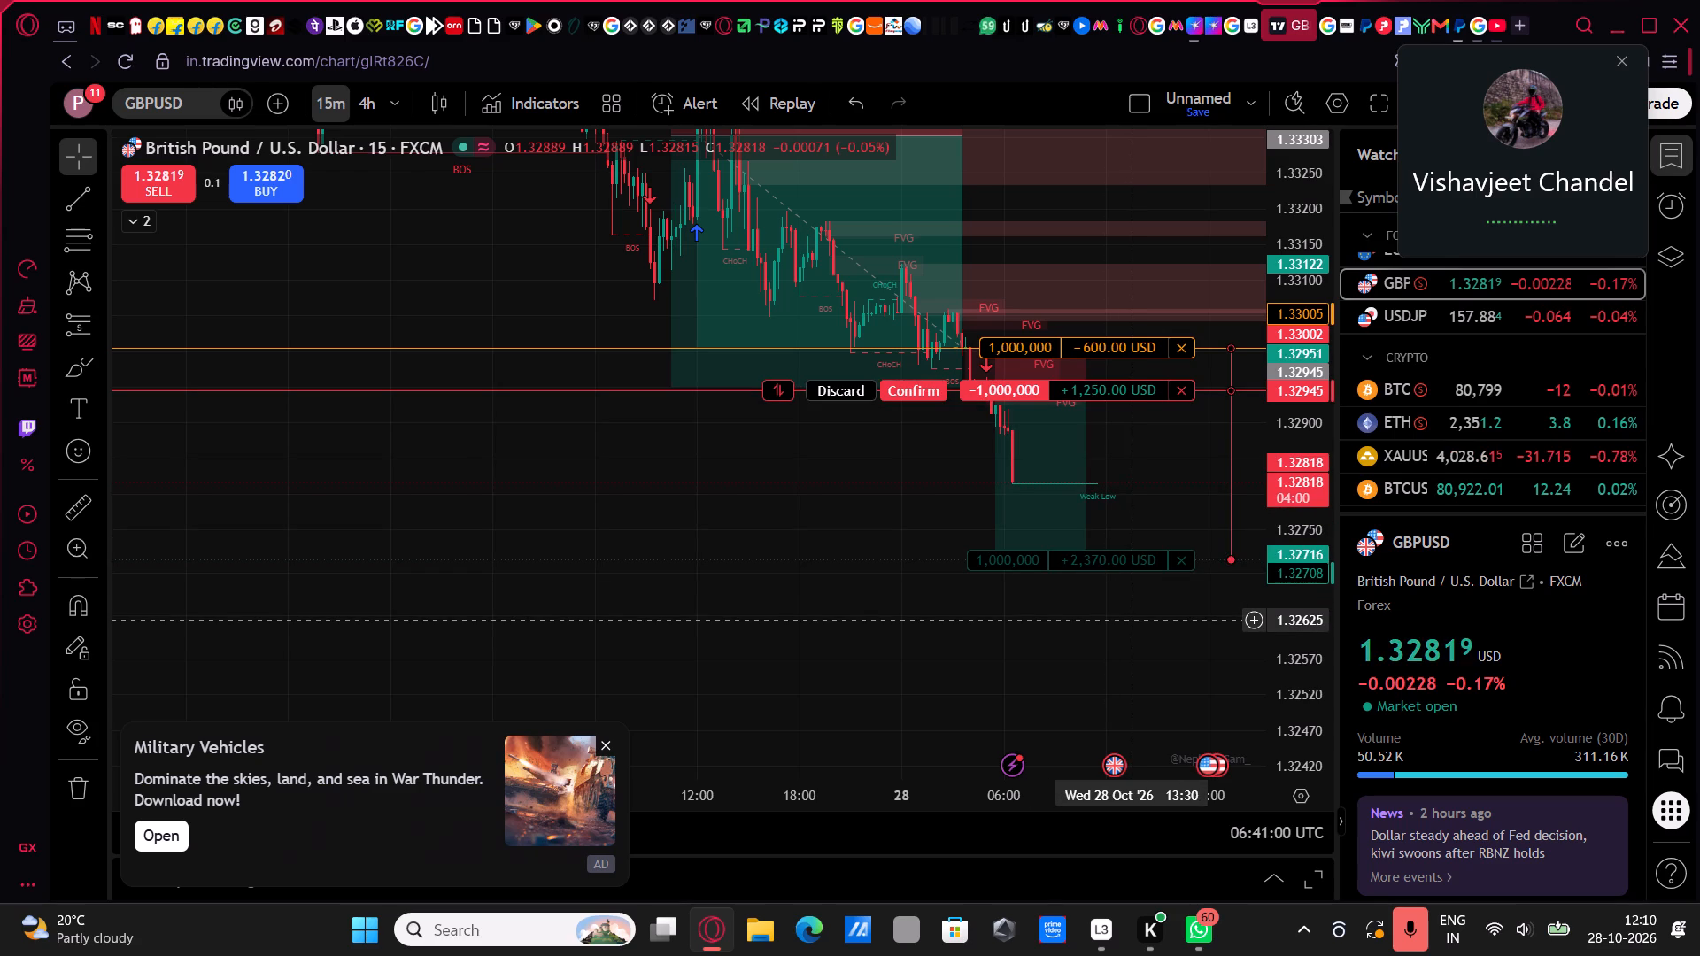
left_click(919, 392)
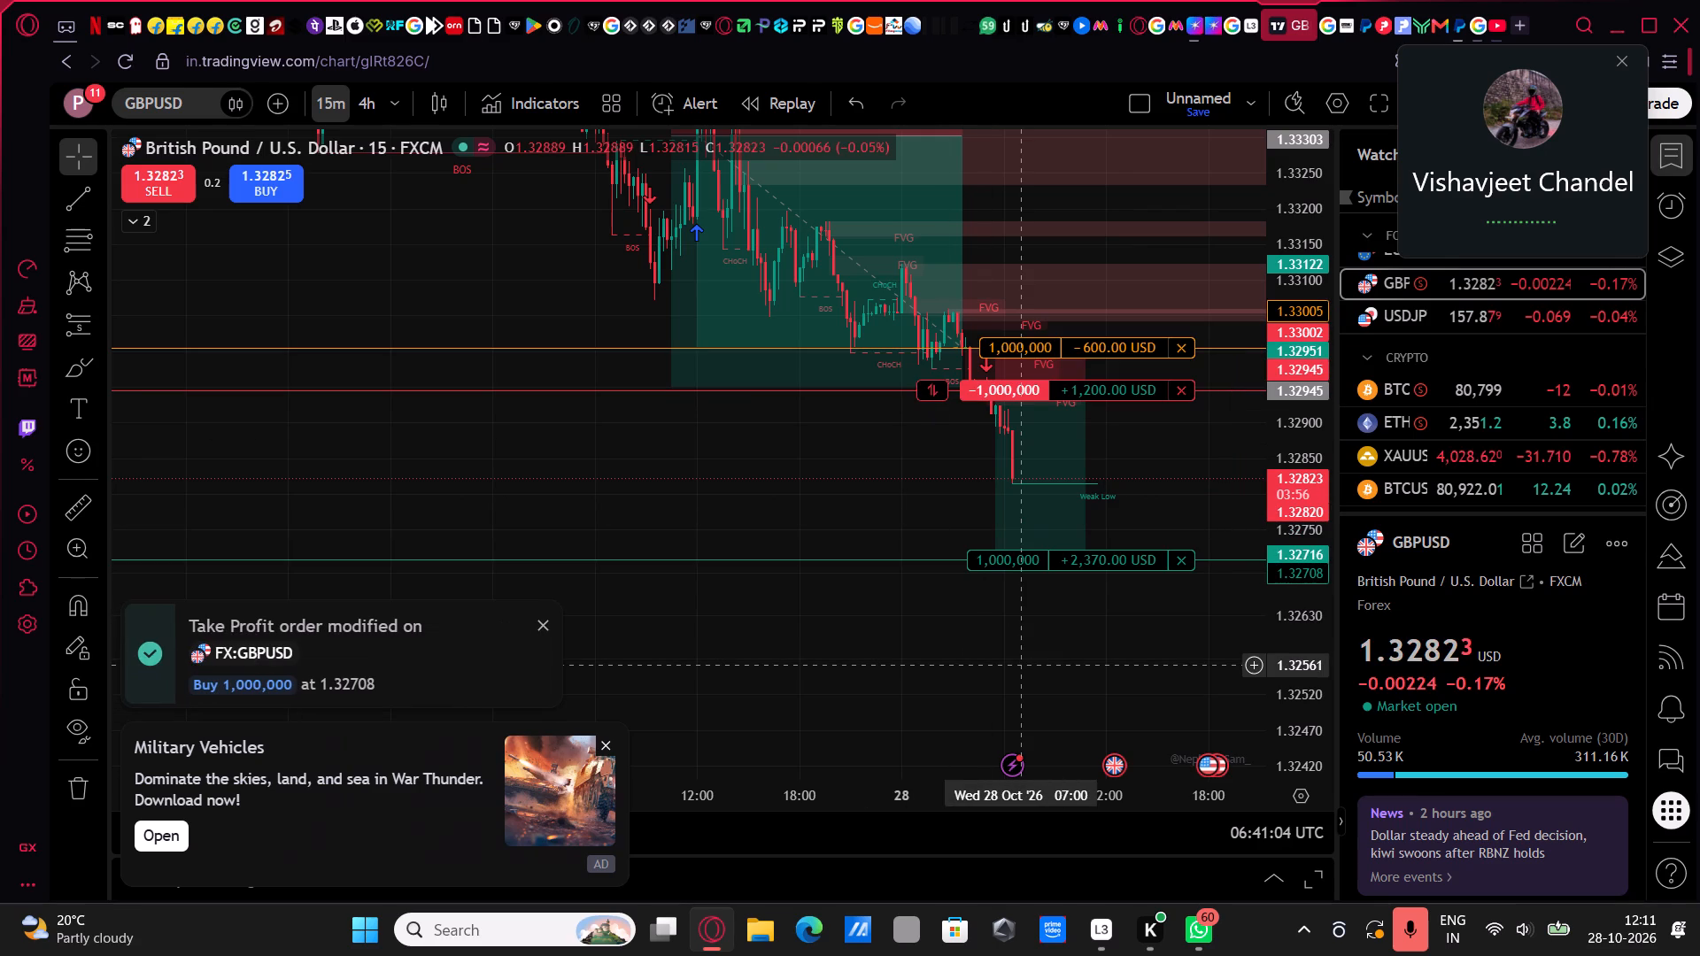
Reopen the XAUUSD chart from the watchlist to check price at the Fibonacci retracement levels.
left_click(1374, 459)
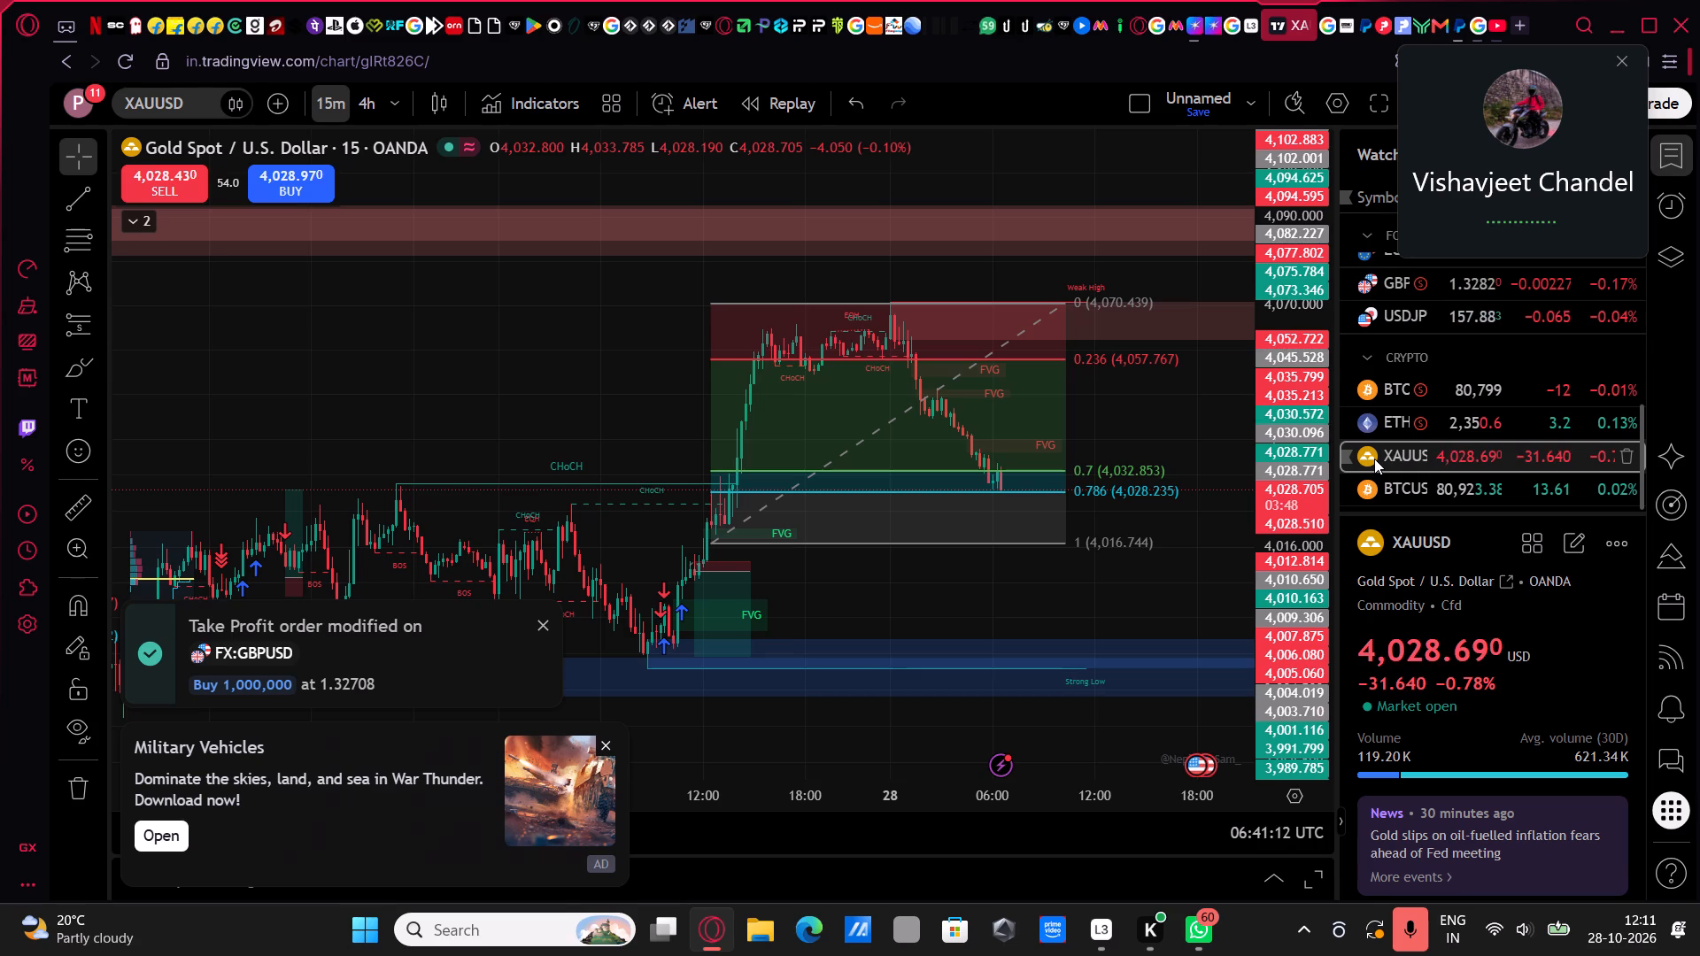
Return to the GBPUSD chart and examine recent price action against the short's entry, stop-loss and take-profit levels.
scroll(1374, 459, "up", 2)
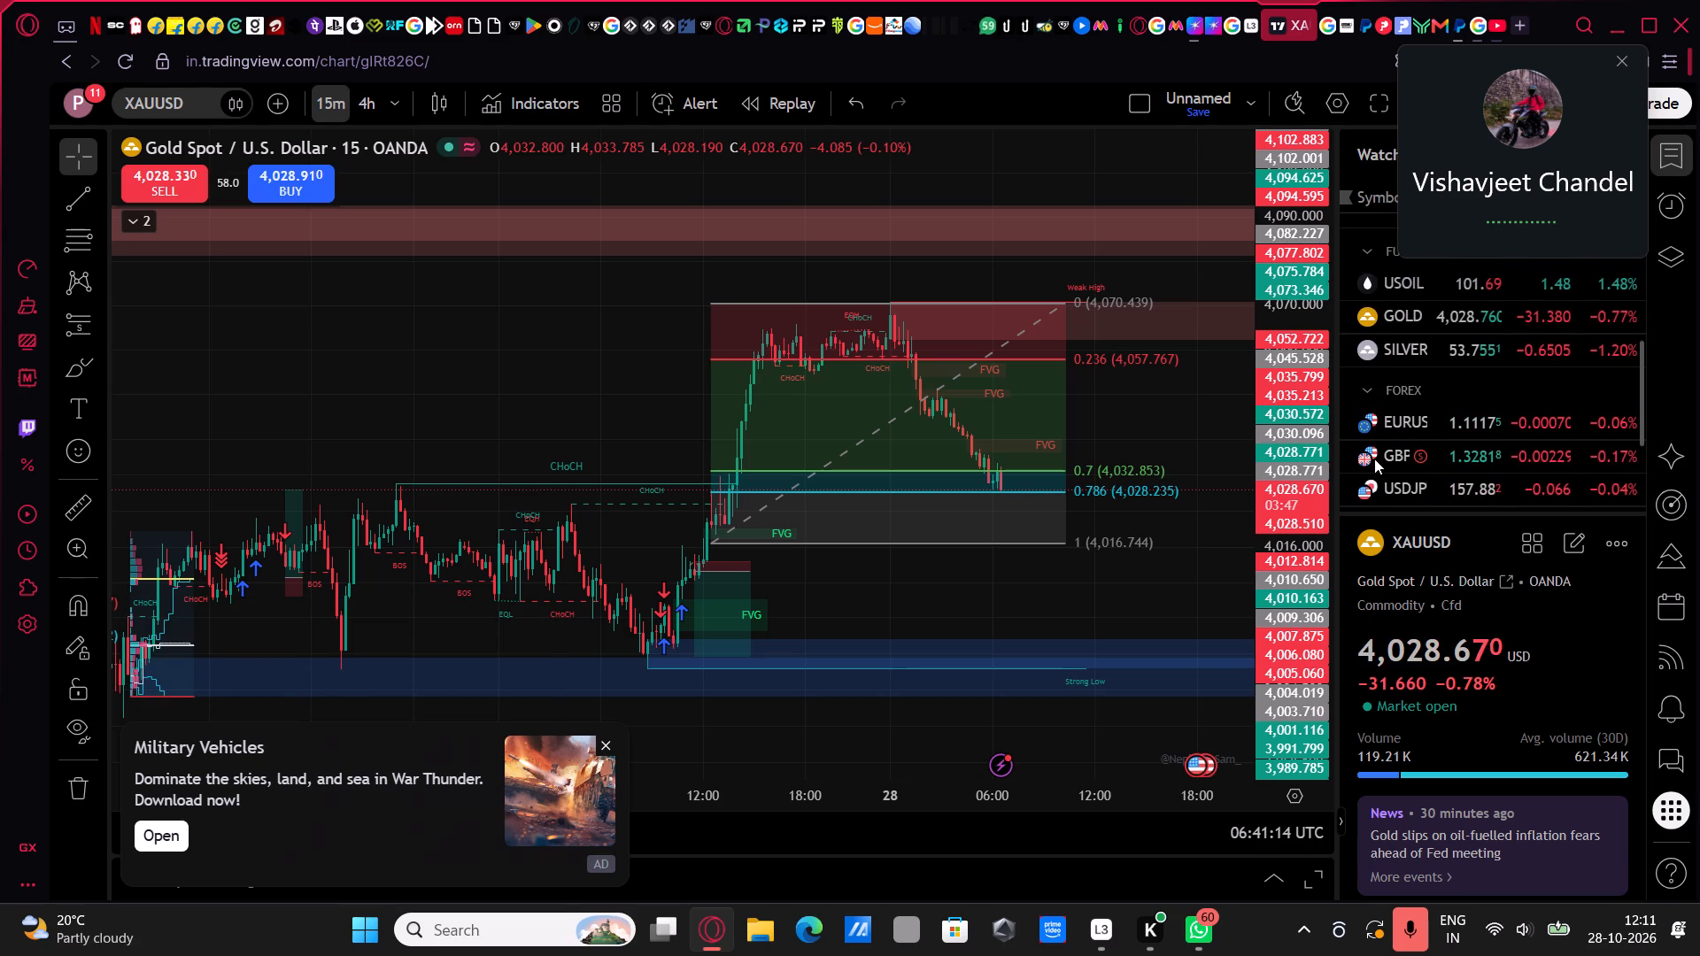
left_click(1374, 459)
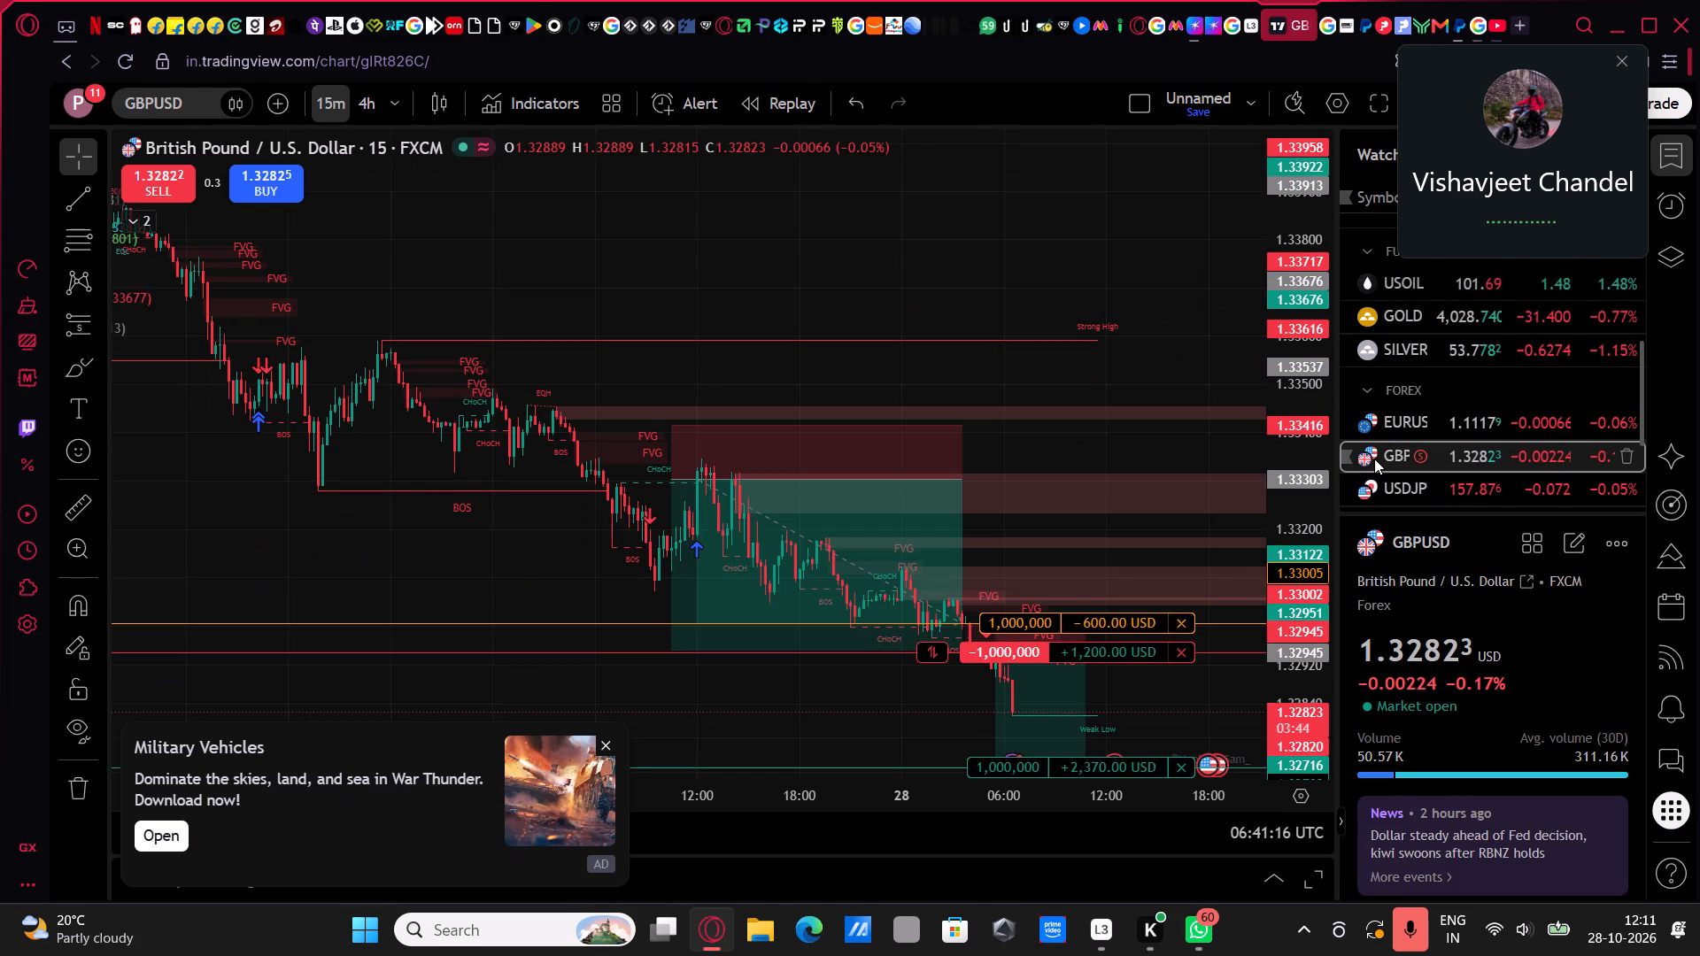
left_click_drag(1239, 689, 1226, 594)
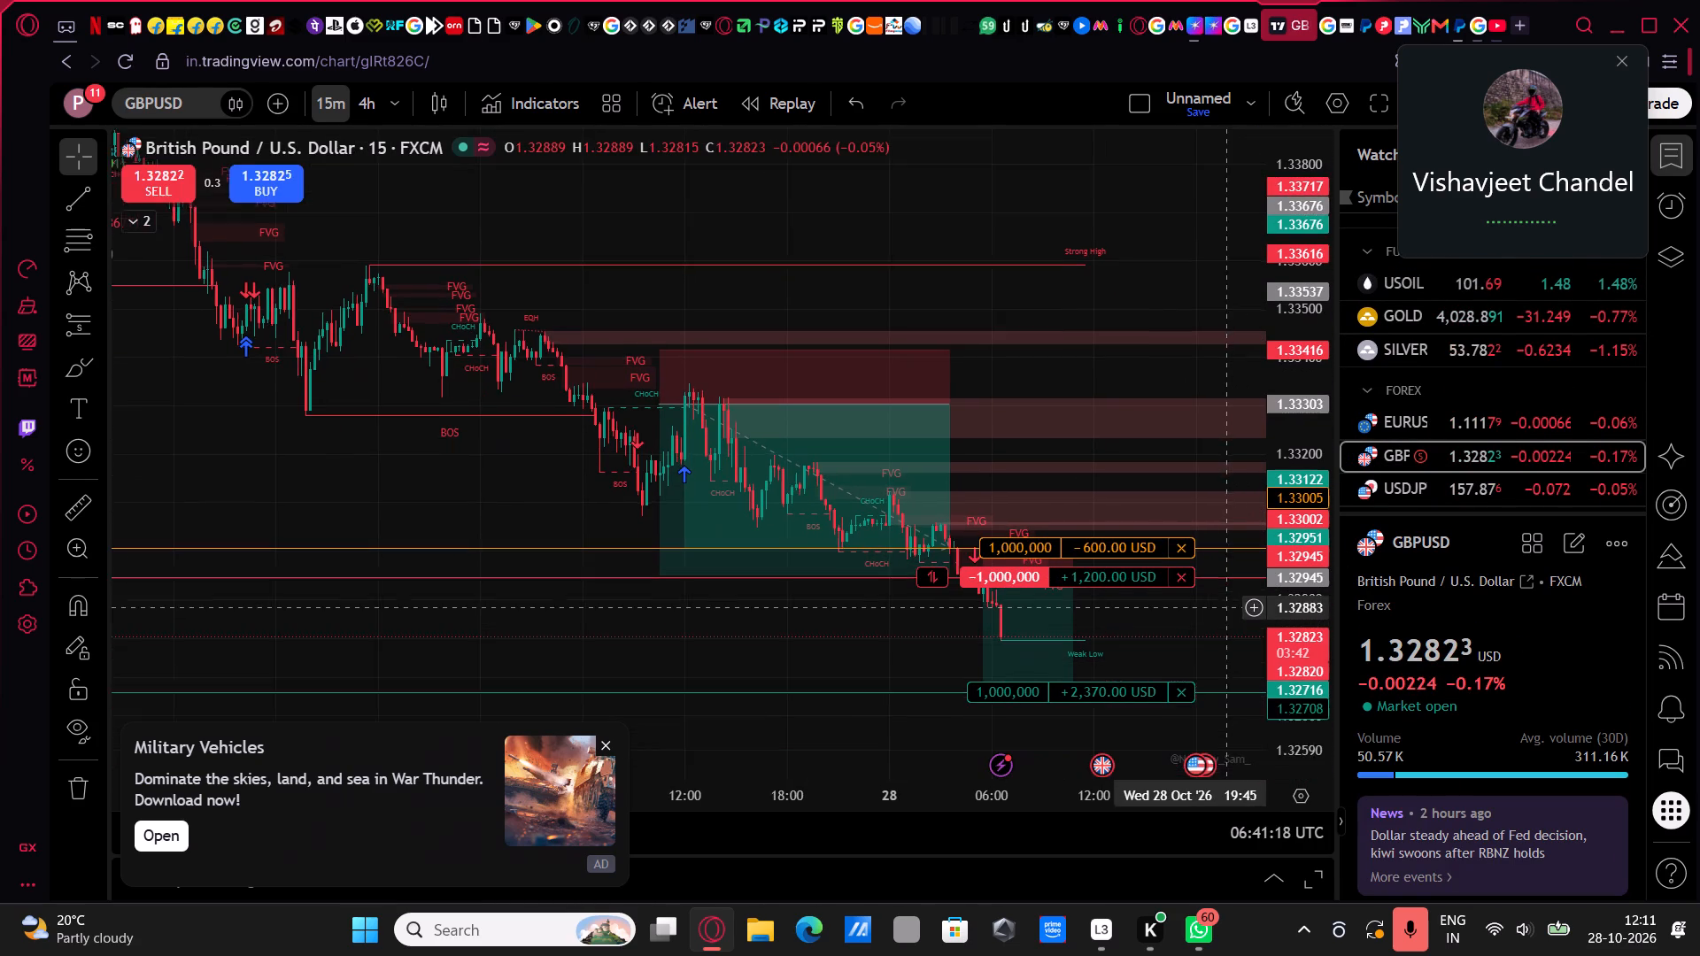
left_click_drag(1226, 594, 1238, 514)
left_click_drag(1294, 554, 1304, 418)
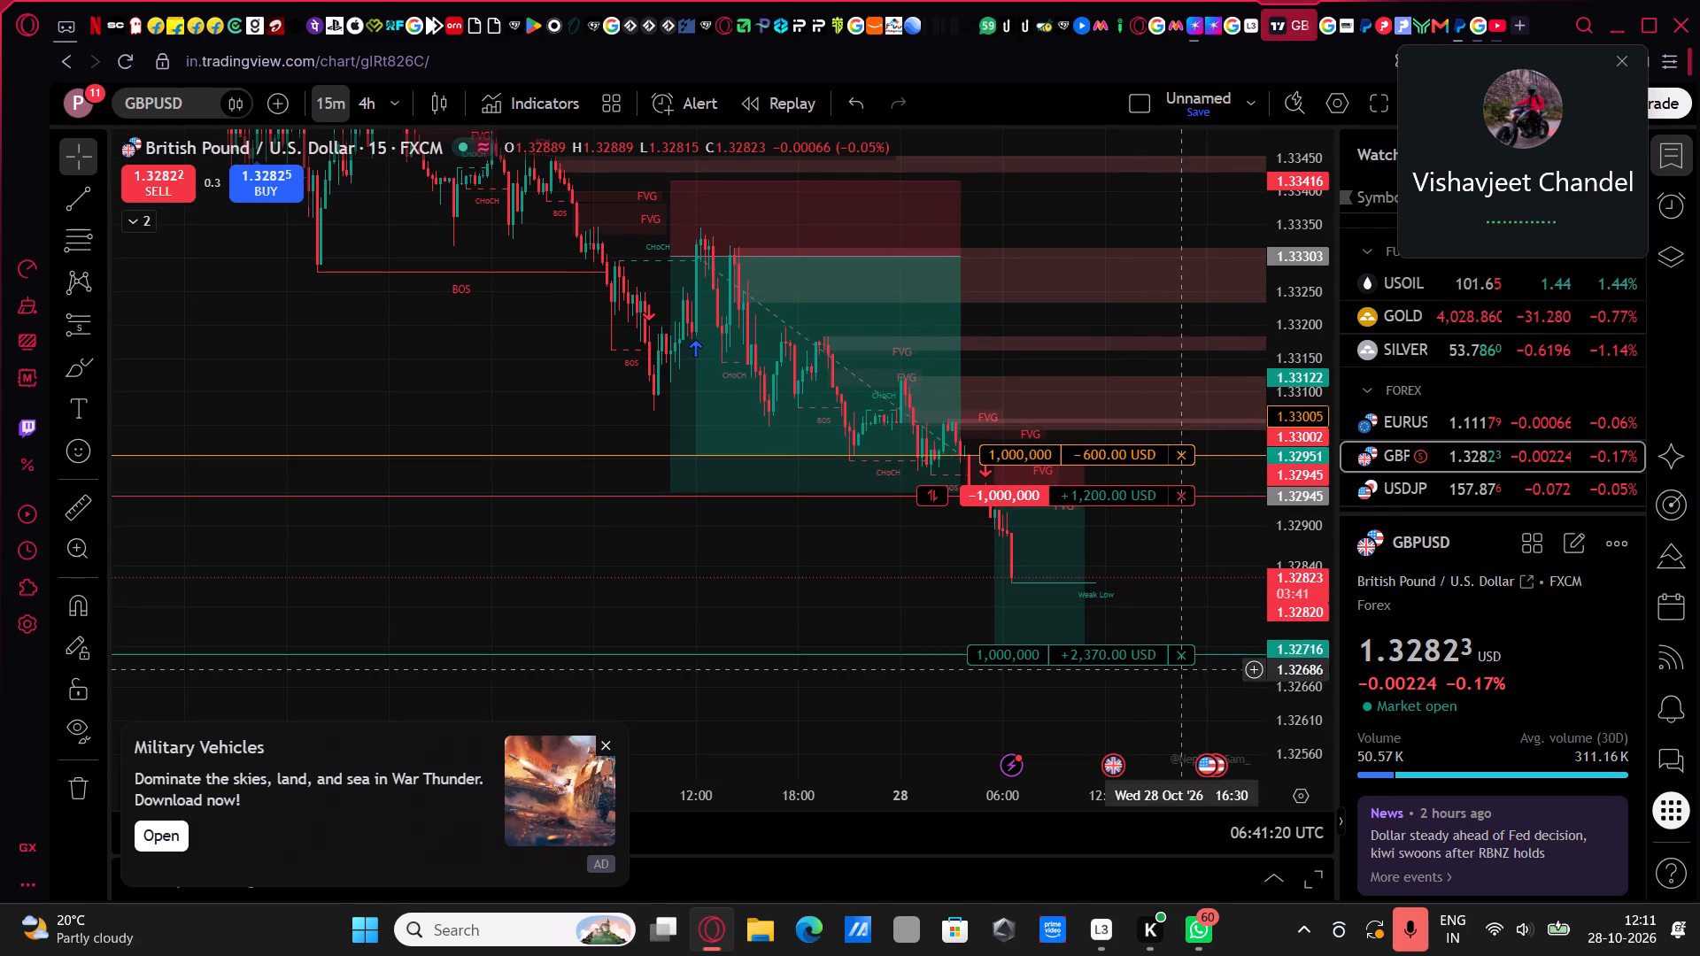
left_click_drag(1050, 788, 852, 790)
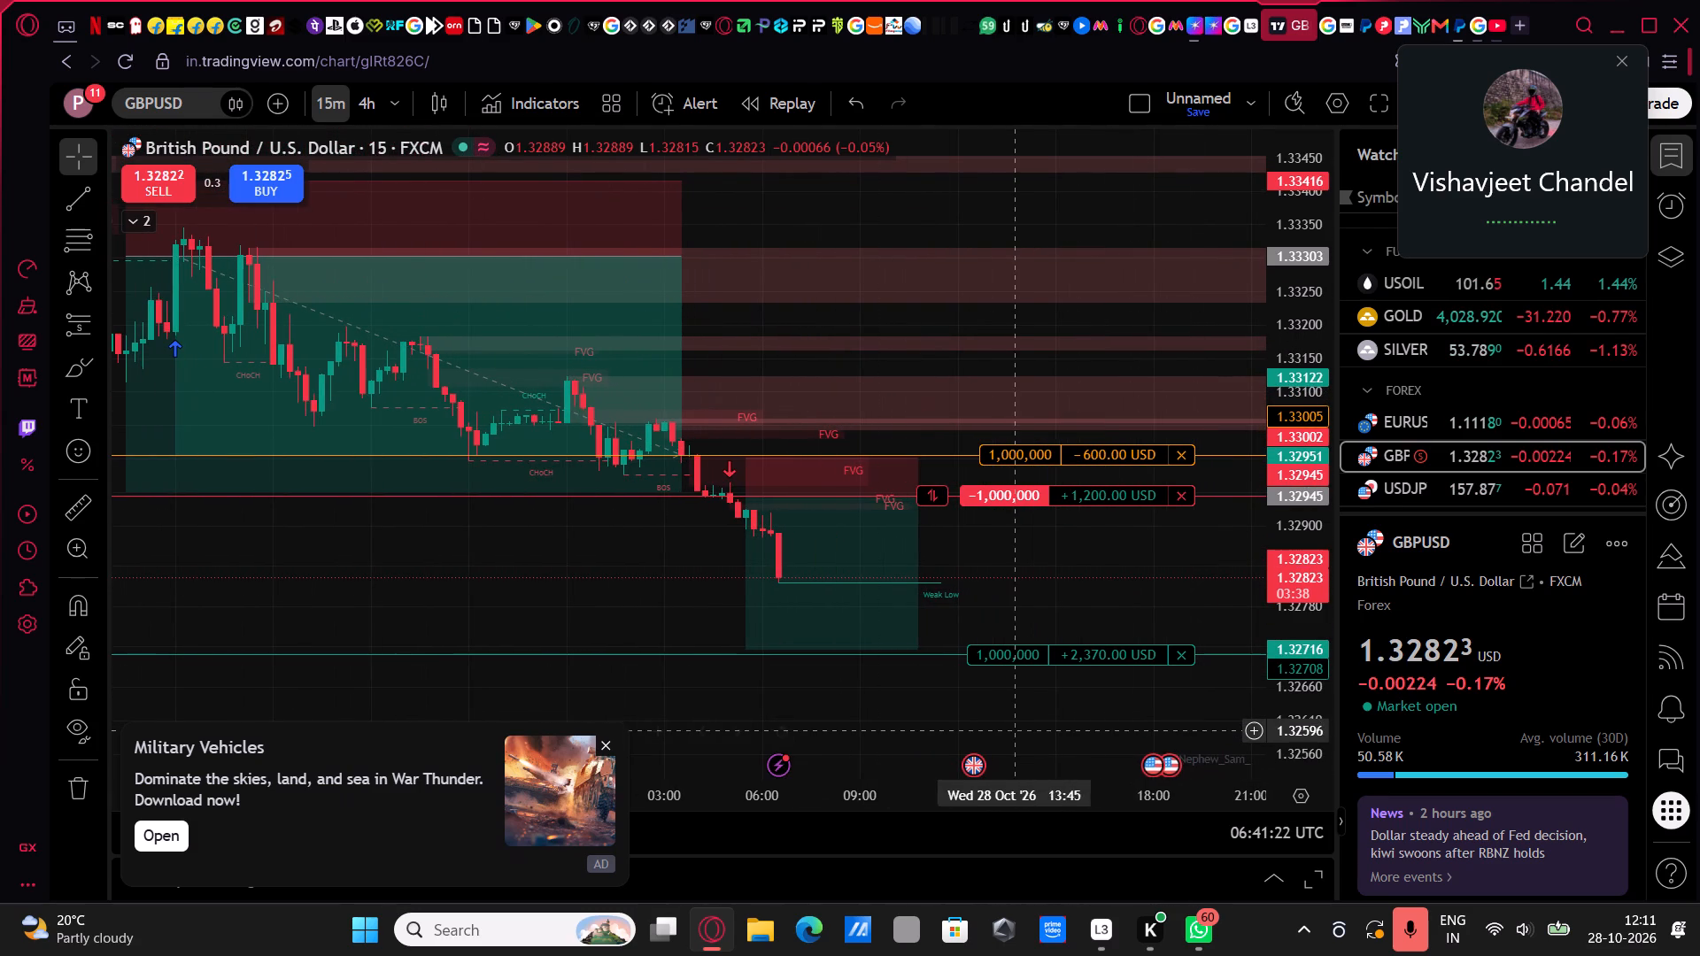